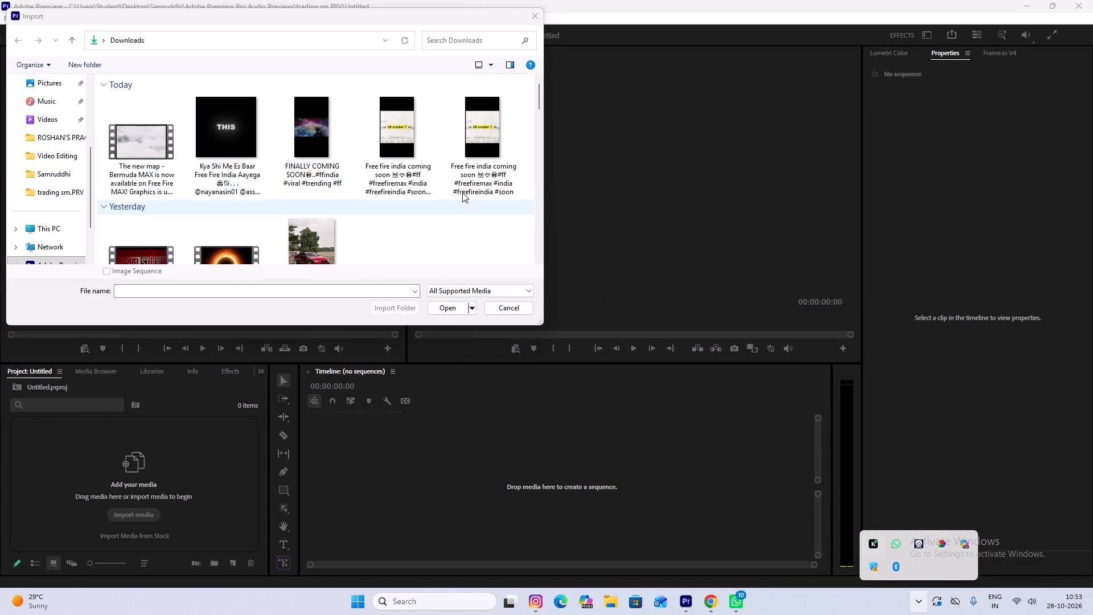
Import the "Free fire india coming soon" video from Downloads and create a new sequence from it.
{"action": "double_click", "coordinate": [480, 123]}
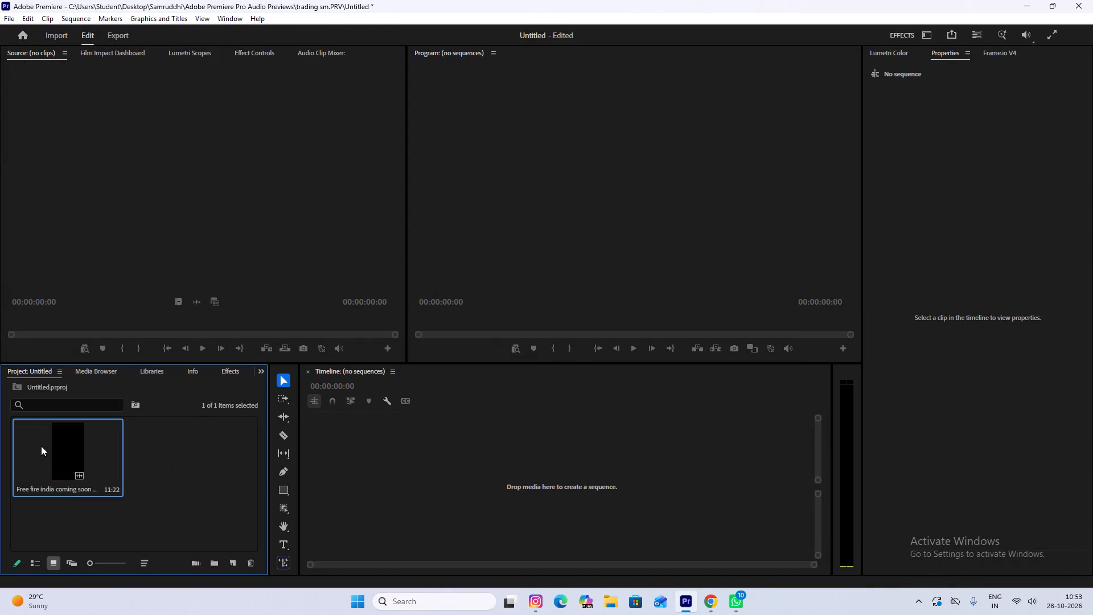
{"action": "left_click_drag", "start_coordinate": [41, 446], "coordinate": [417, 496]}
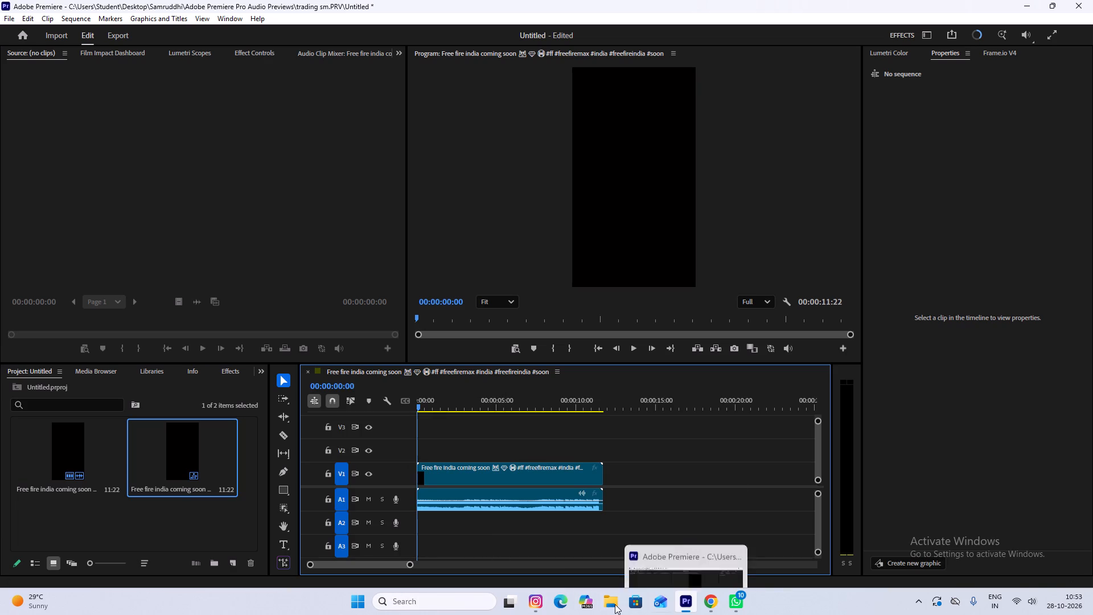
Import the "FINALLY COMING SOON" video from Downloads and place it directly after the first clip on V1 and A1.
{"action": "double_click", "coordinate": [240, 514]}
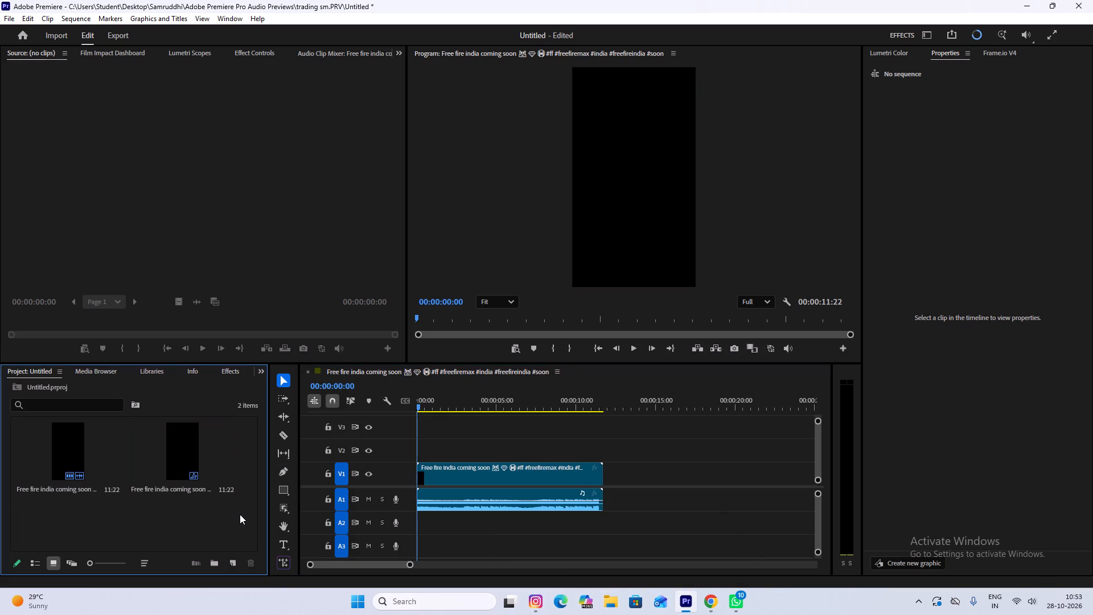
{"action": "left_click_drag", "start_coordinate": [309, 141], "coordinate": [348, 257]}
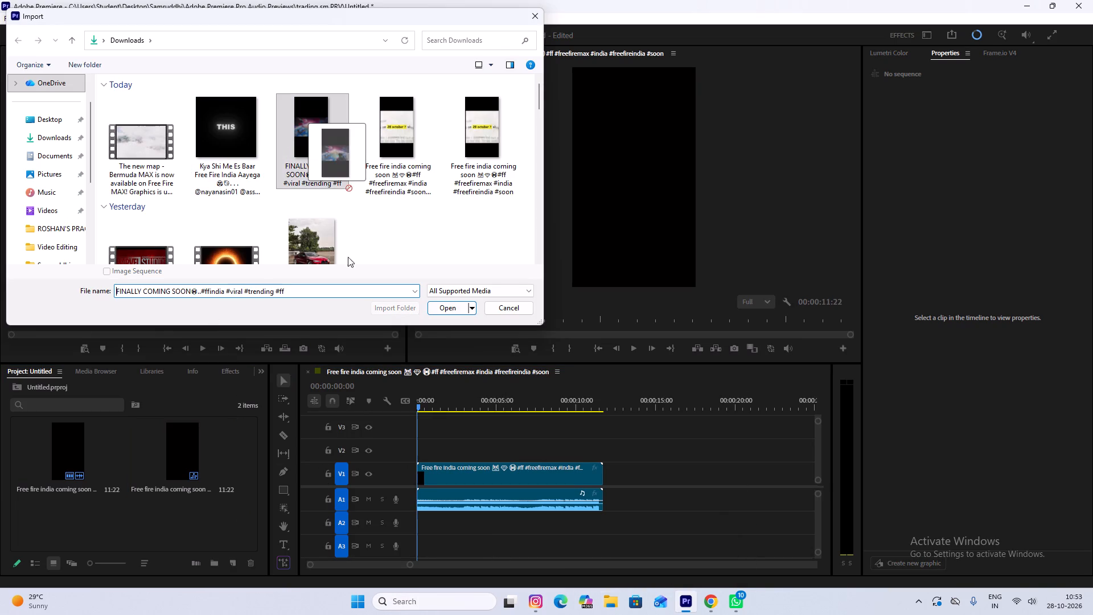
{"action": "left_click_drag", "start_coordinate": [348, 257], "coordinate": [220, 499]}
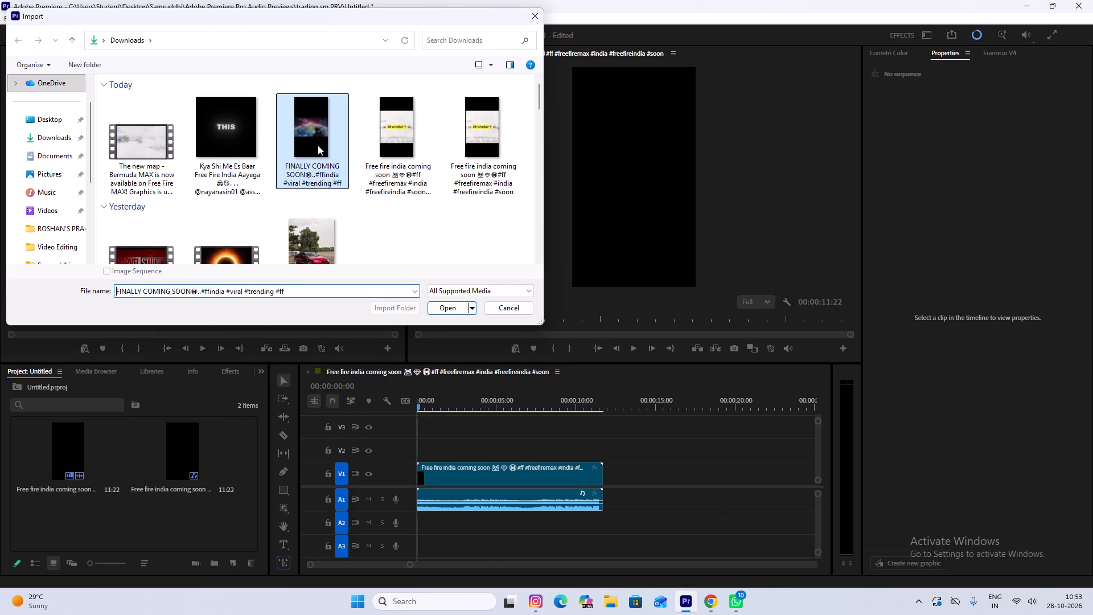
{"action": "double_click", "coordinate": [318, 145]}
{"action": "left_click_drag", "start_coordinate": [208, 437], "coordinate": [533, 494]}
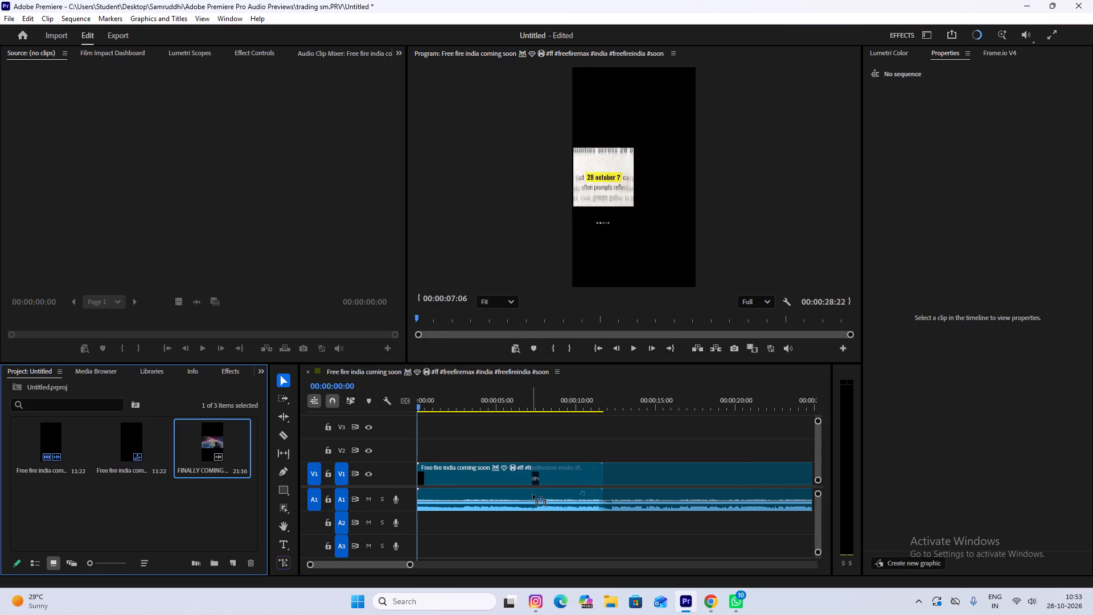
{"action": "left_click_drag", "start_coordinate": [533, 494], "coordinate": [605, 493]}
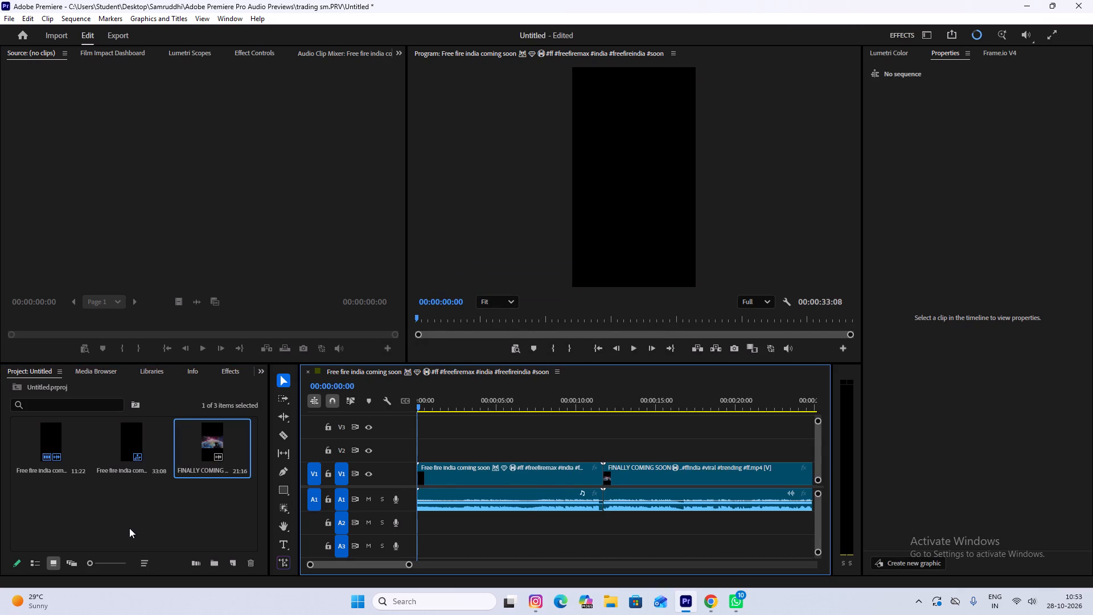
Import the "Kya Shi Me Es Baar Free Fire India Aayega" video and append it after the "FINALLY COMING SOON" clip on V1 and A1.
{"action": "double_click", "coordinate": [130, 528]}
{"action": "double_click", "coordinate": [231, 144]}
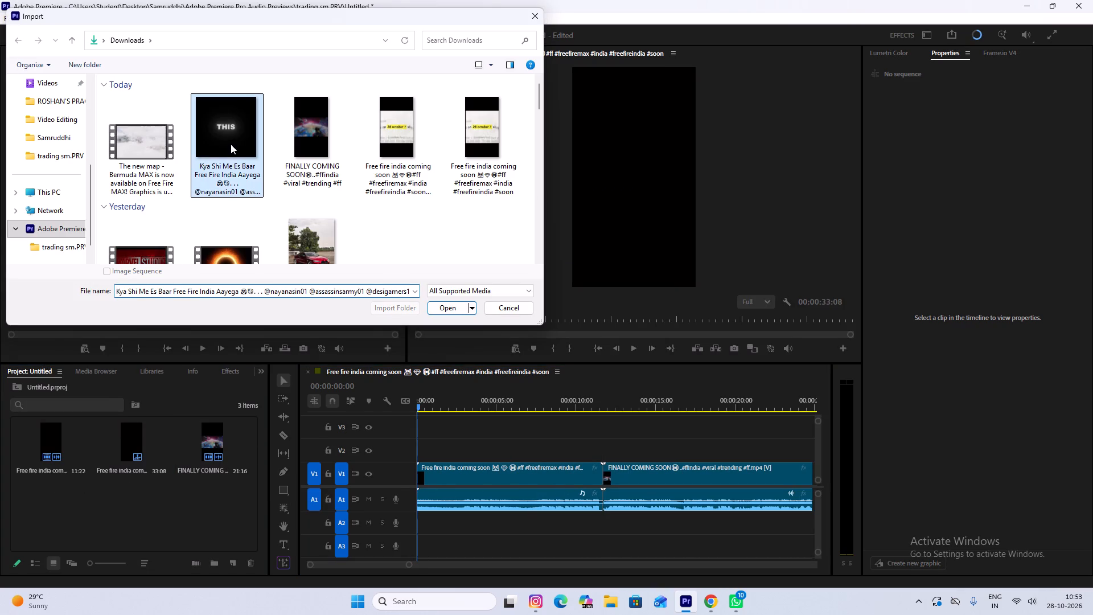
{"action": "left_click_drag", "start_coordinate": [56, 506], "coordinate": [593, 536]}
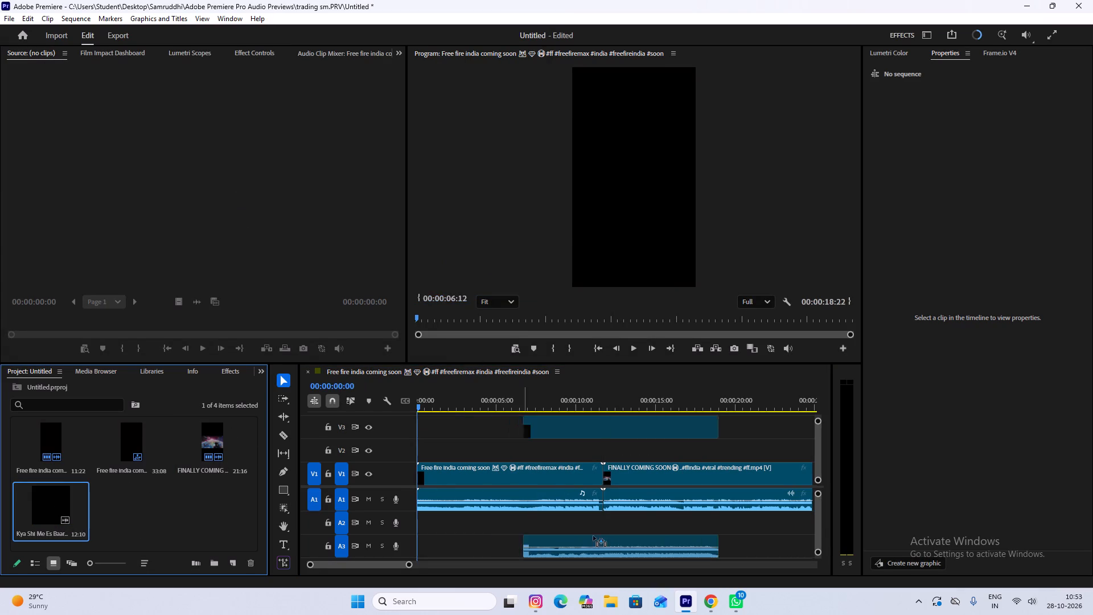
{"action": "left_click_drag", "start_coordinate": [593, 536], "coordinate": [716, 501]}
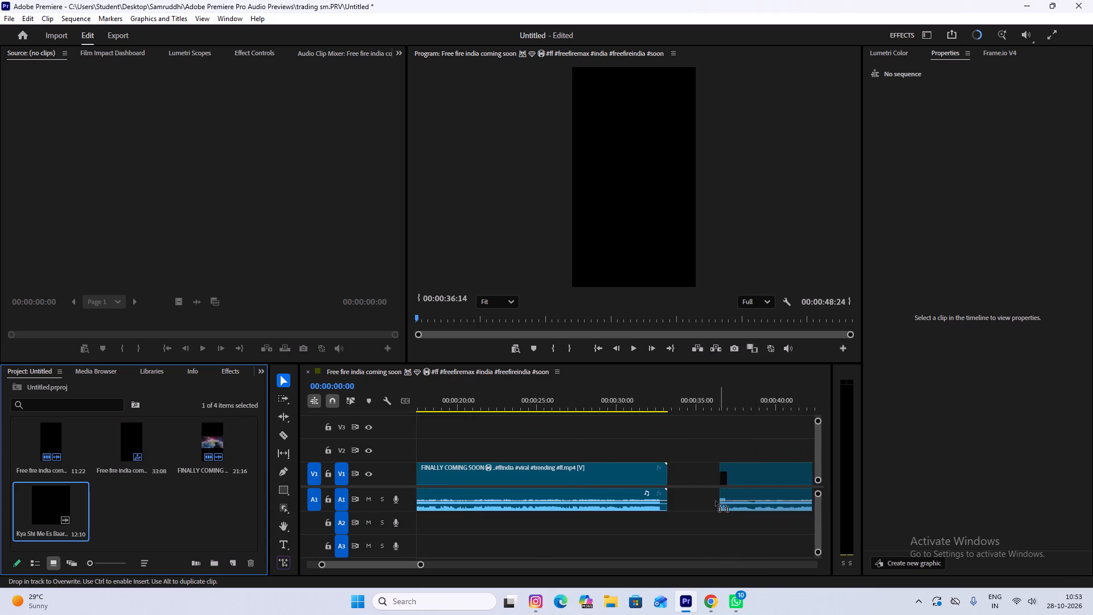
{"action": "left_click_drag", "start_coordinate": [716, 501], "coordinate": [669, 501]}
Import "The new map - Bermuda MAX" video and append it after the "Kya Shi Me Es Baar" clip on V1 and A1.
{"action": "double_click", "coordinate": [141, 518]}
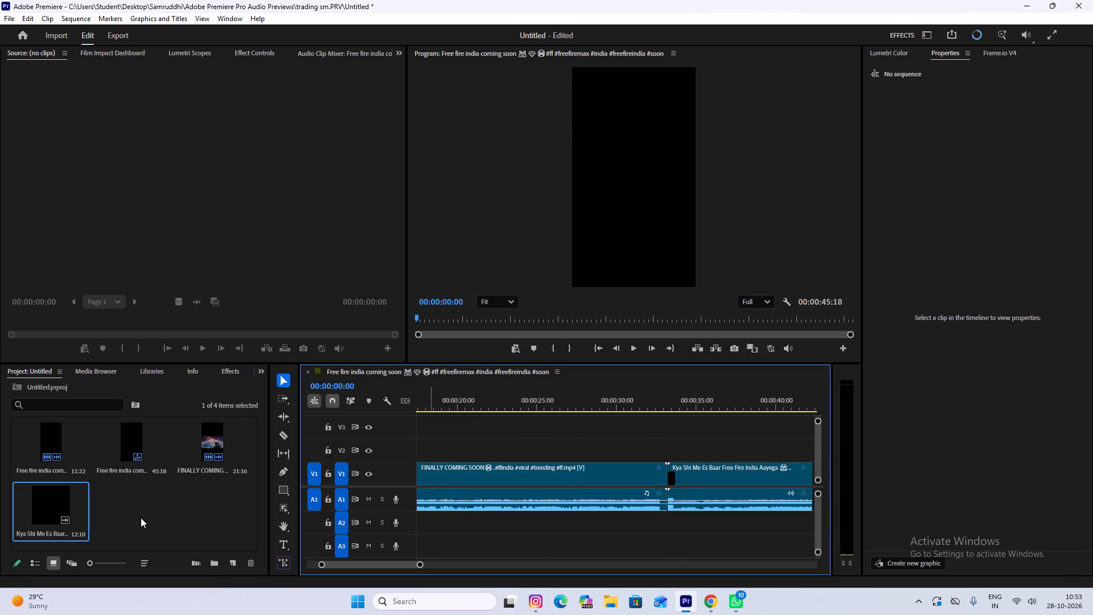
{"action": "left_click", "coordinate": [136, 164]}
{"action": "double_click", "coordinate": [136, 164]}
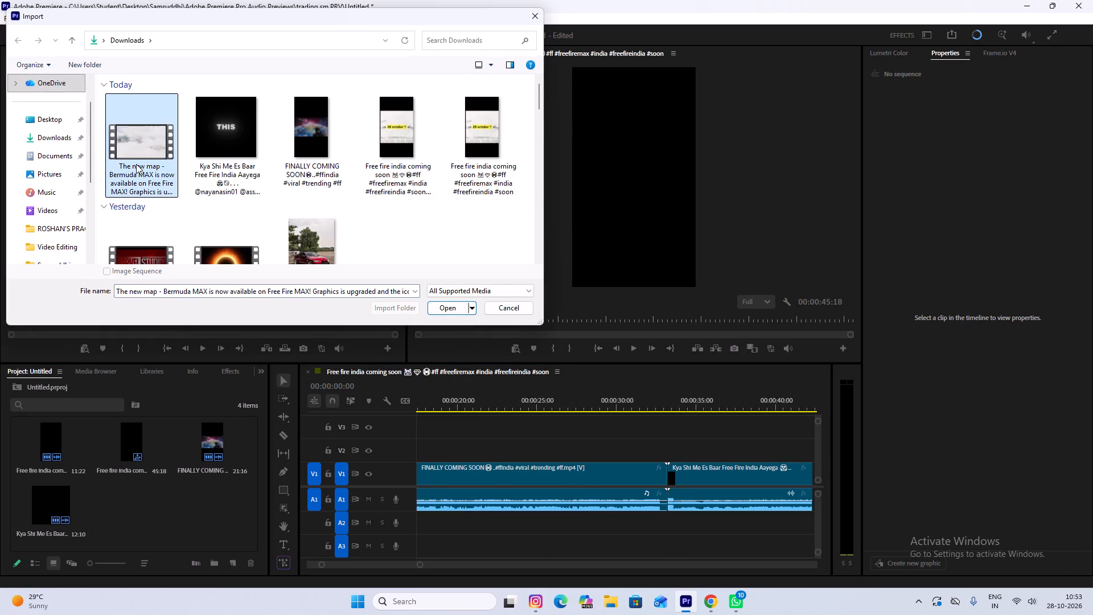
{"action": "left_click_drag", "start_coordinate": [140, 502], "coordinate": [565, 505]}
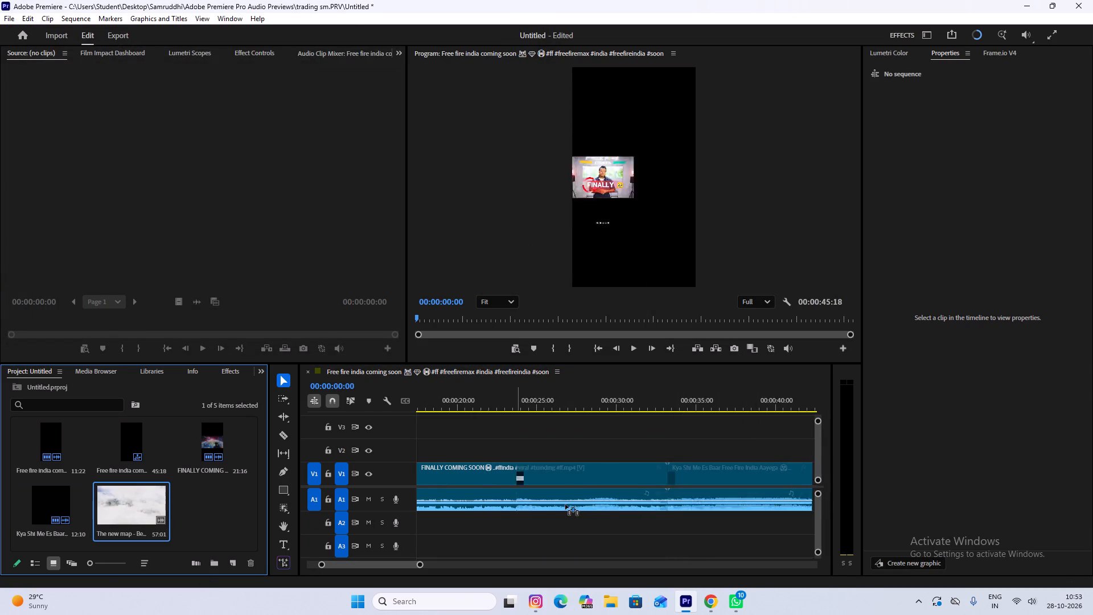
{"action": "left_click_drag", "start_coordinate": [565, 505], "coordinate": [641, 495]}
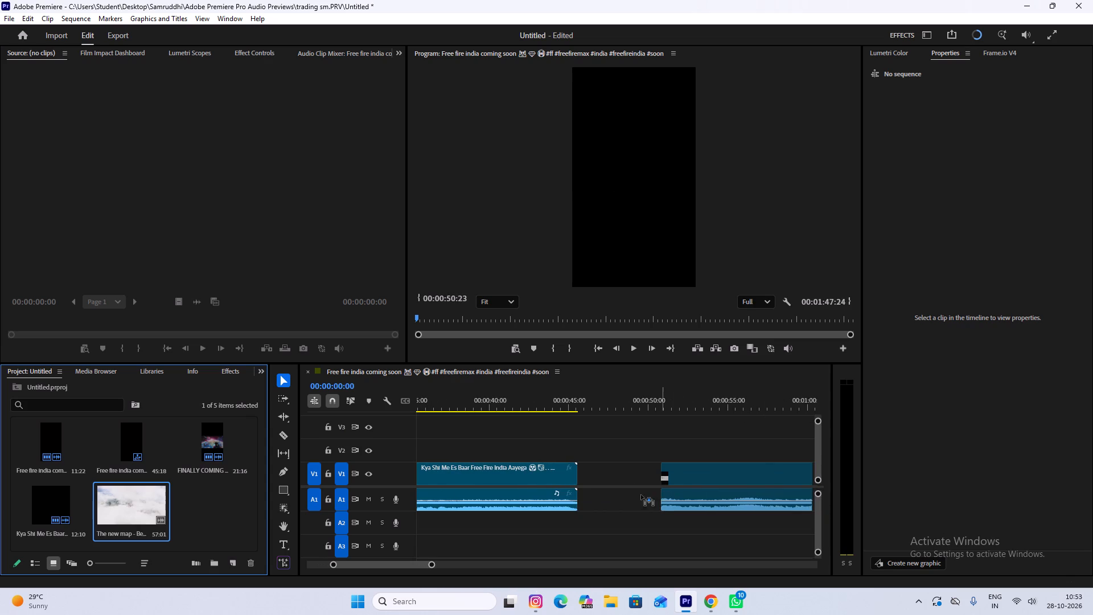
{"action": "left_click_drag", "start_coordinate": [641, 495], "coordinate": [577, 502]}
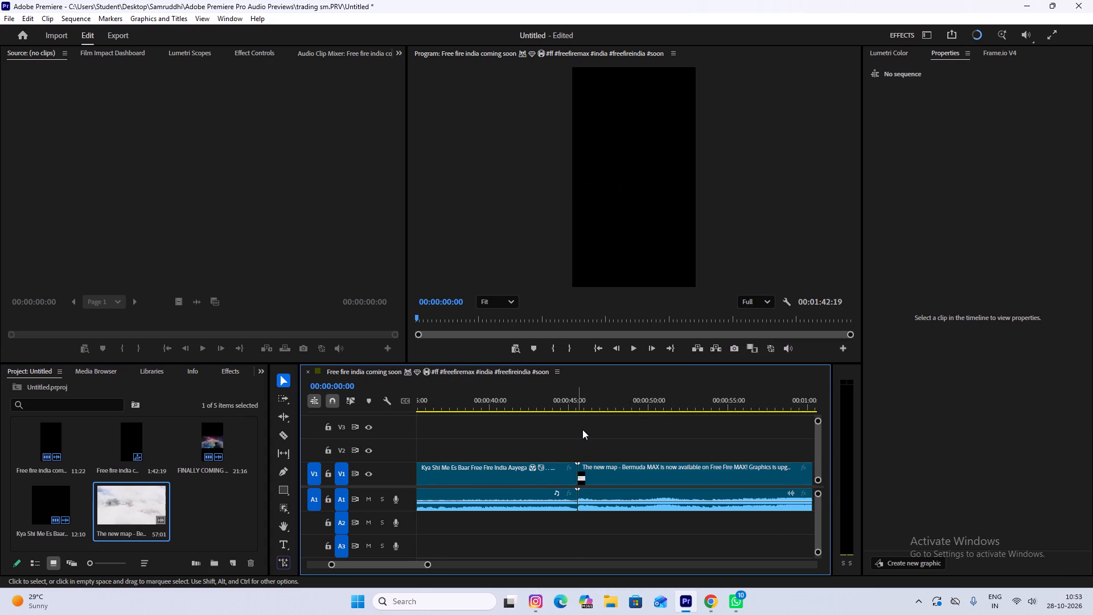
Preview the first clip and split both its video and audio at 00:00:05:00 with the Razor tool.
{"action": "key", "text": "space"}
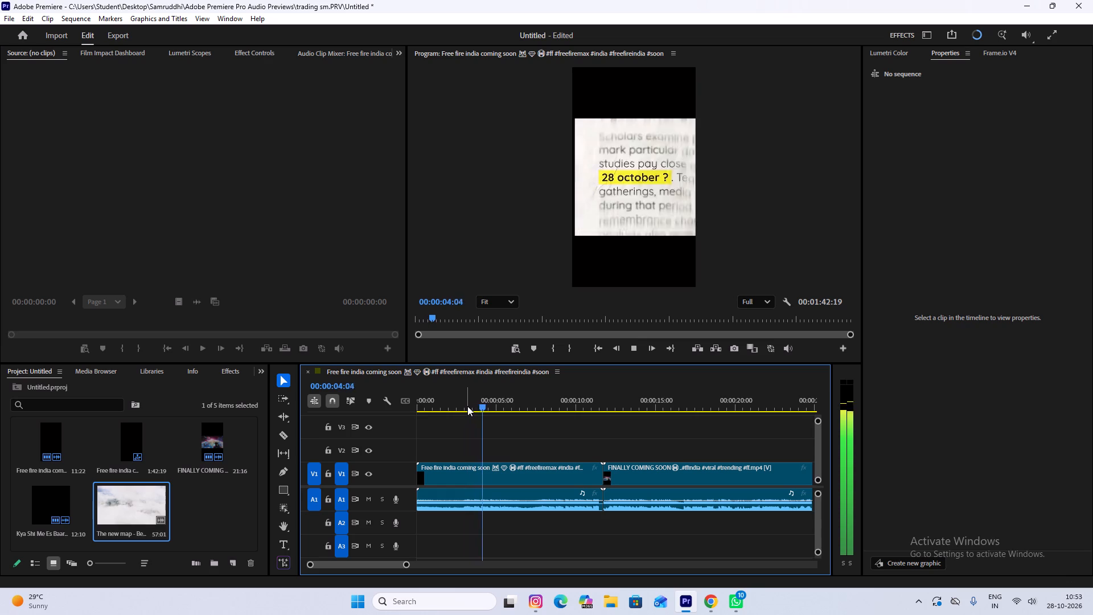
{"action": "key", "text": "space"}
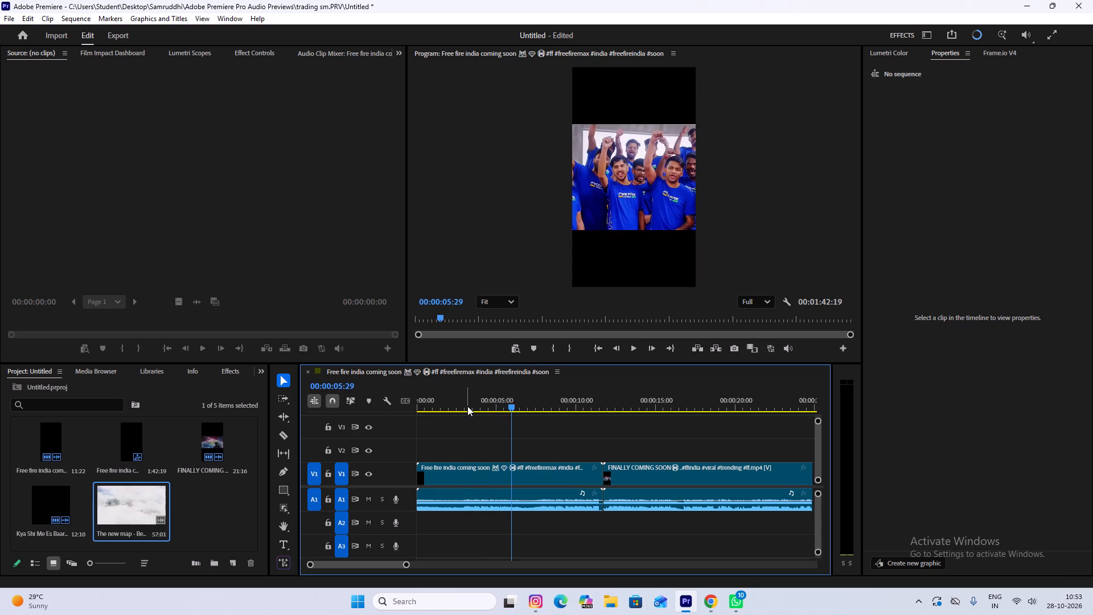
{"action": "left_click_drag", "start_coordinate": [512, 407], "coordinate": [498, 409]}
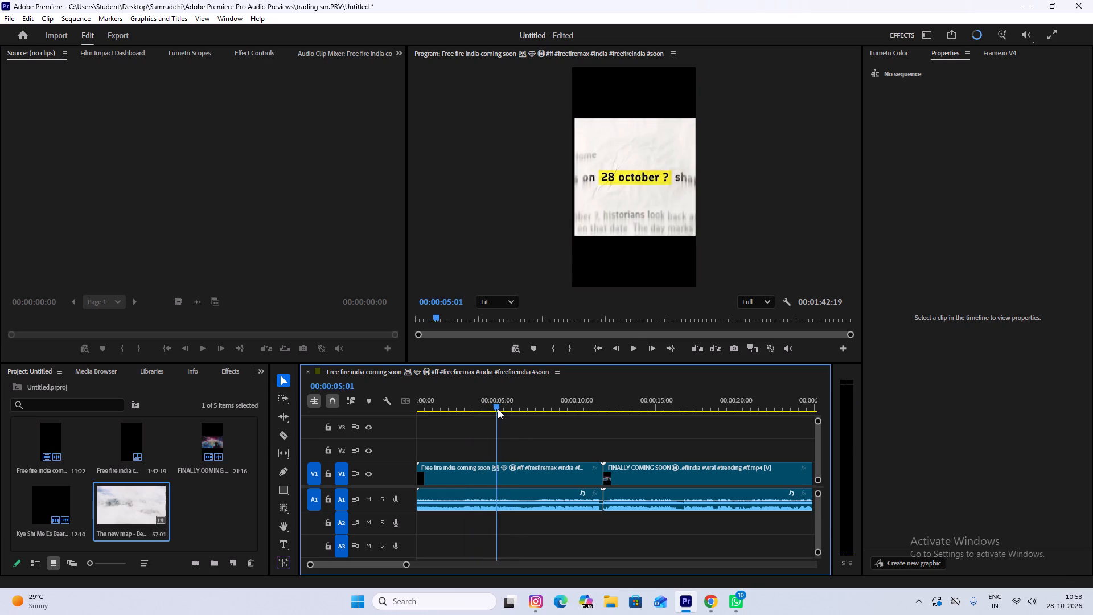
{"action": "left_click_drag", "start_coordinate": [498, 409], "coordinate": [497, 409]}
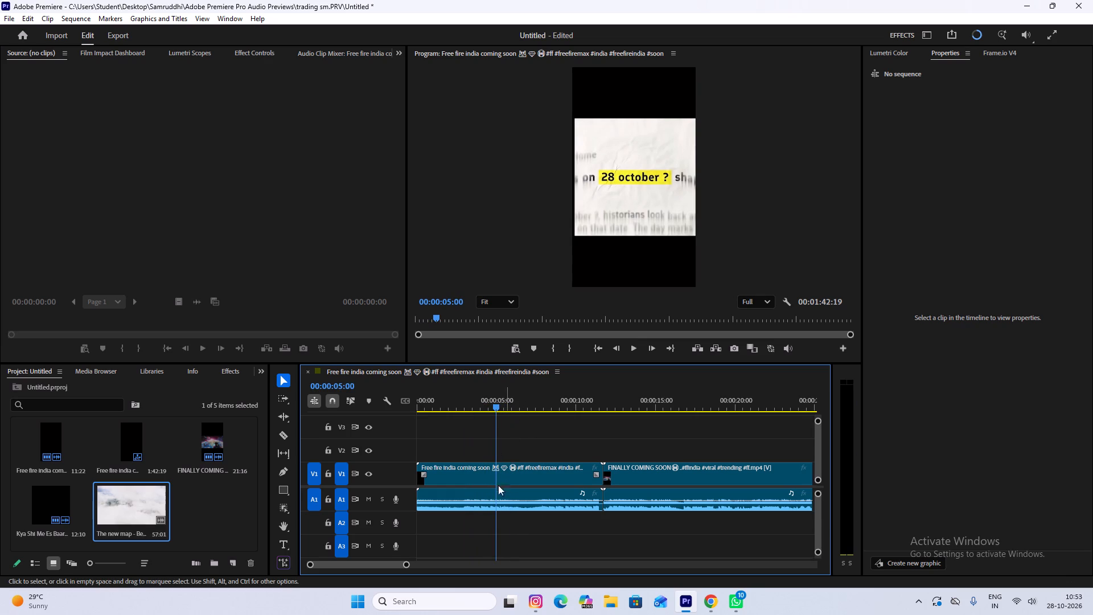
{"action": "left_click", "coordinate": [498, 478]}
{"action": "left_click", "coordinate": [495, 472]}
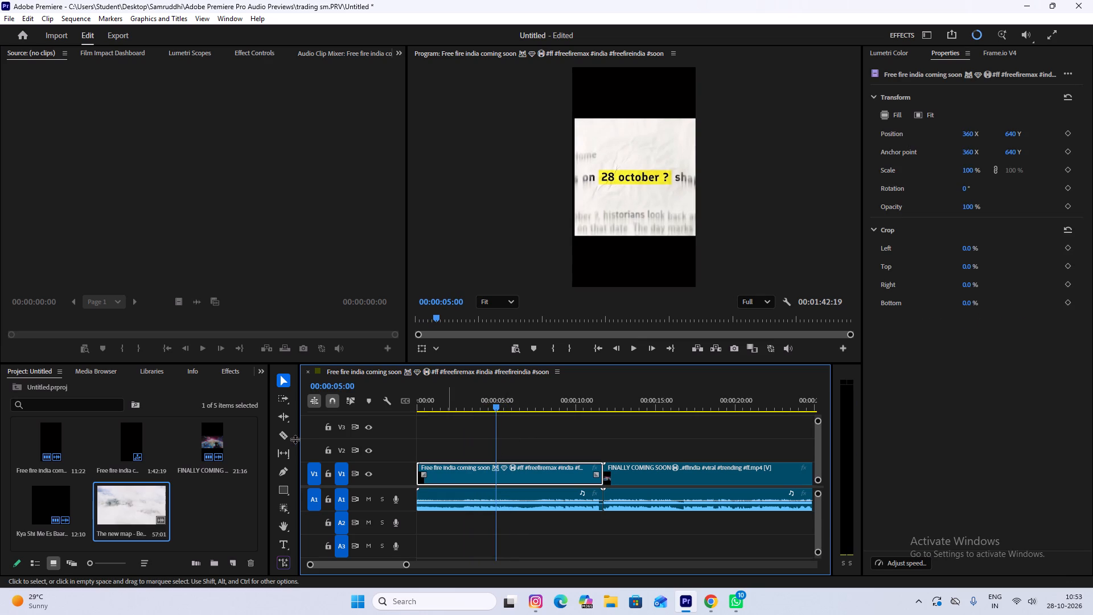
{"action": "left_click", "coordinate": [283, 435]}
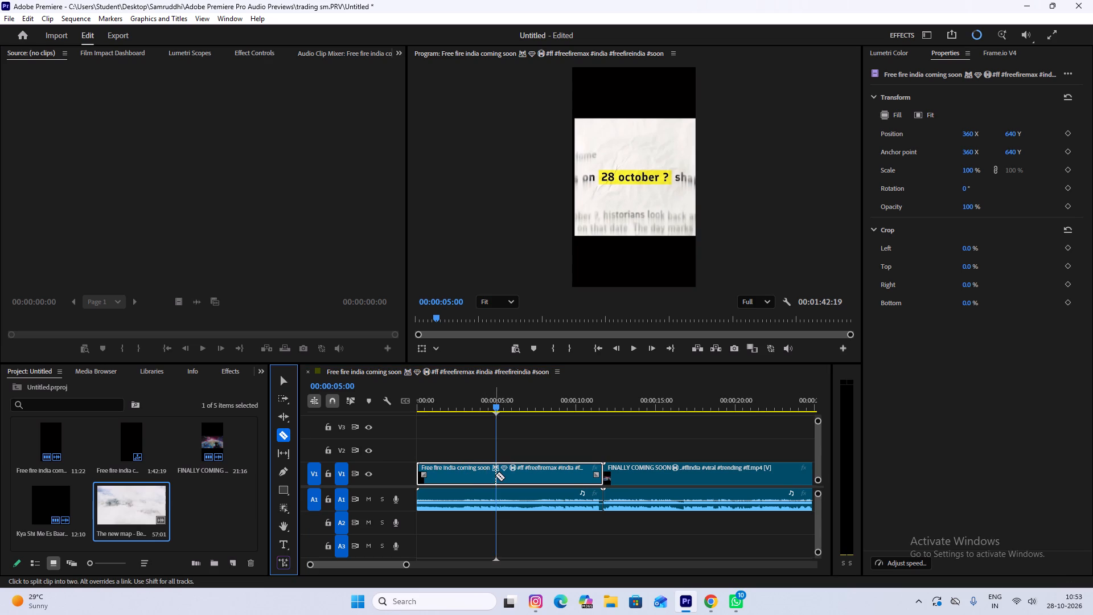
{"action": "left_click", "coordinate": [496, 475]}
{"action": "left_click", "coordinate": [496, 496]}
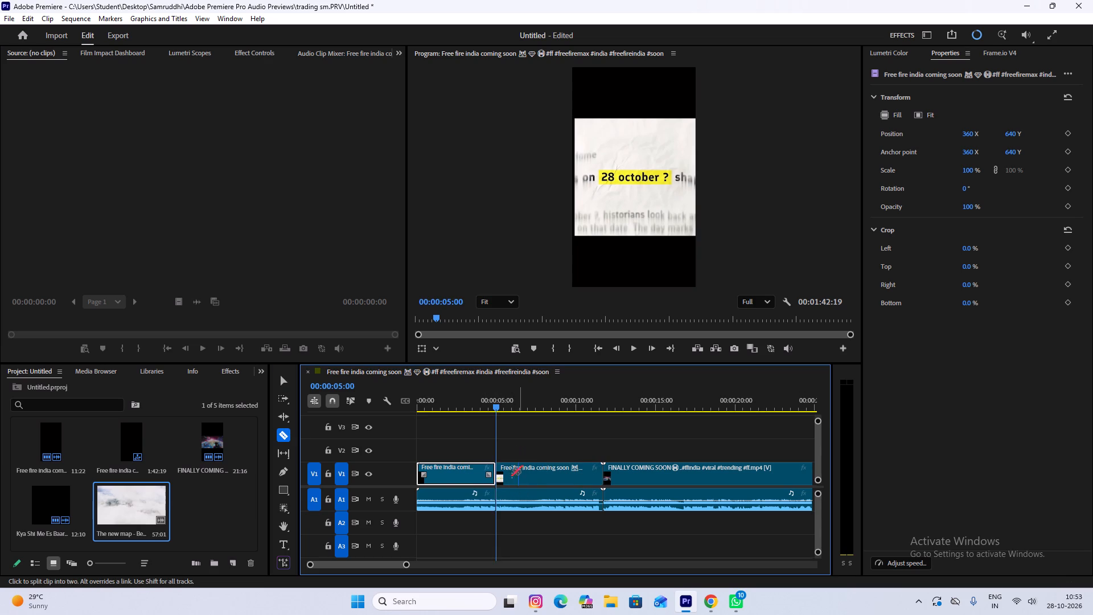
Play past the cut and delete the video and audio of the first clip's second part, after 00:00:05:00.
{"action": "left_click", "coordinate": [285, 381]}
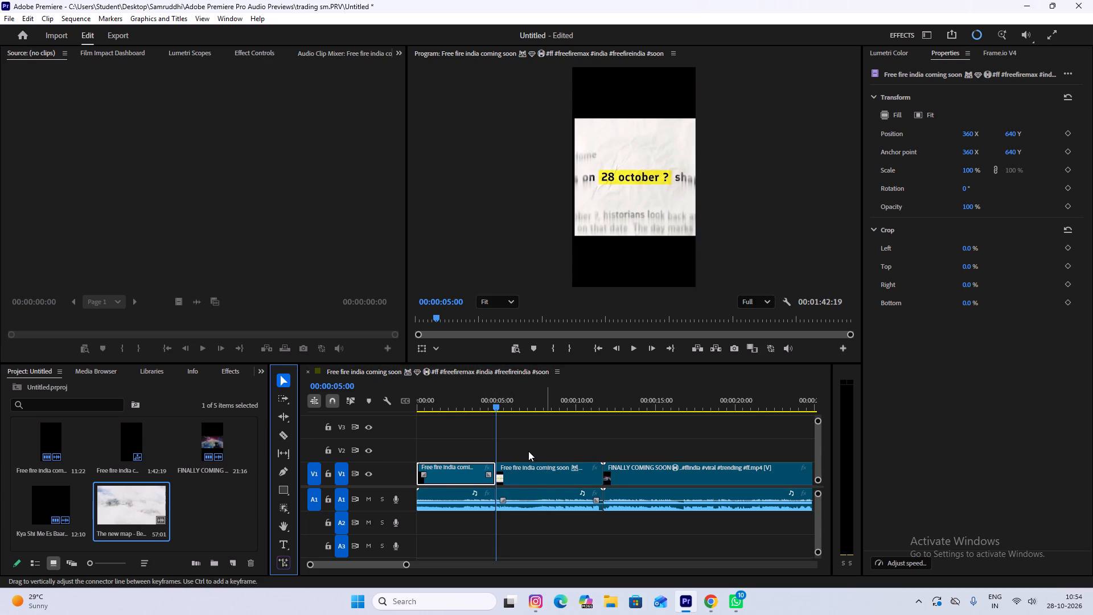
{"action": "key", "text": "space"}
{"action": "key", "text": "space"}
{"action": "key", "text": "space"}
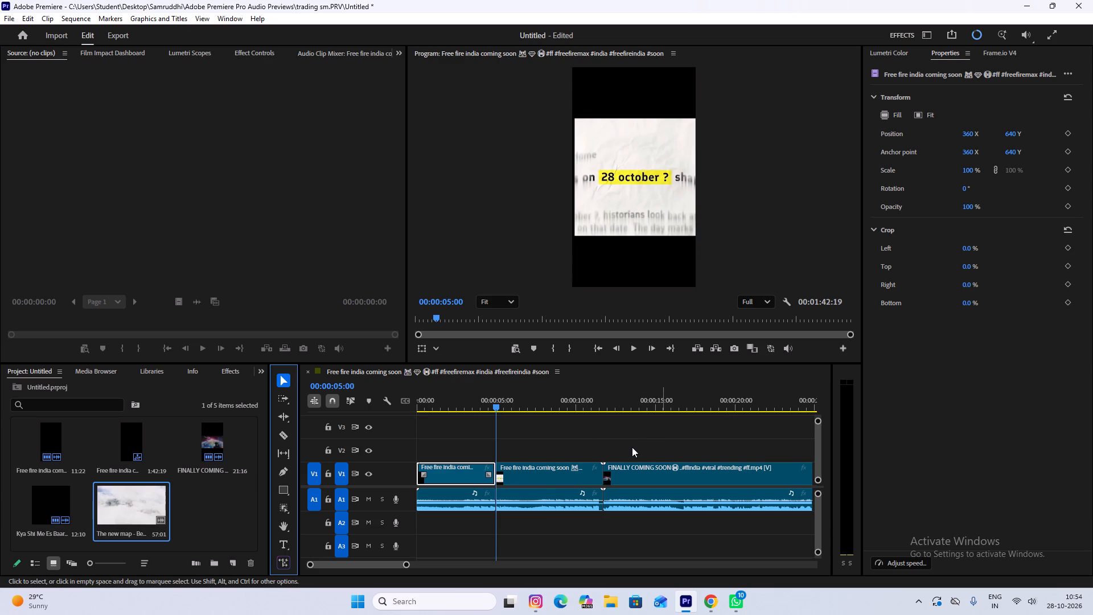
{"action": "key", "text": "space"}
{"action": "key", "text": "space"}
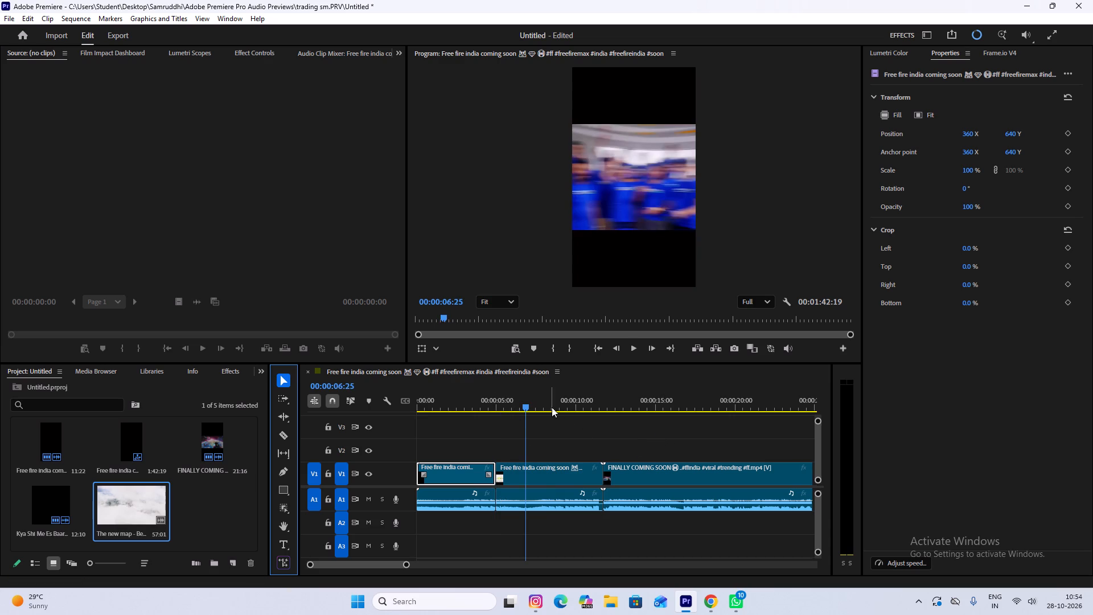
{"action": "left_click", "coordinate": [573, 477]}
{"action": "key", "text": "Delete"}
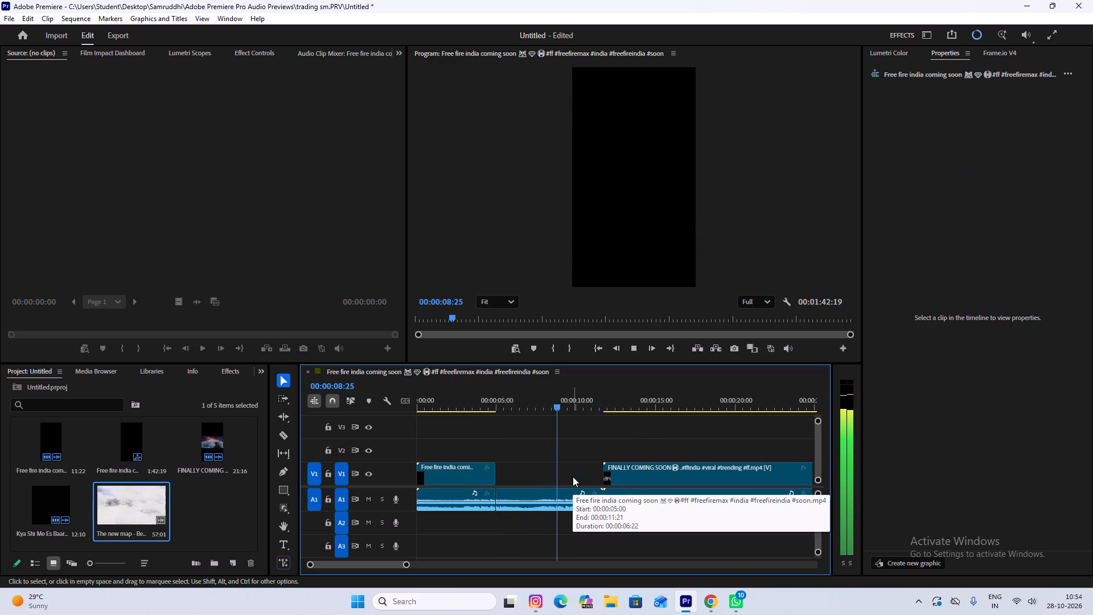
{"action": "left_click", "coordinate": [565, 493]}
{"action": "key", "text": "Delete"}
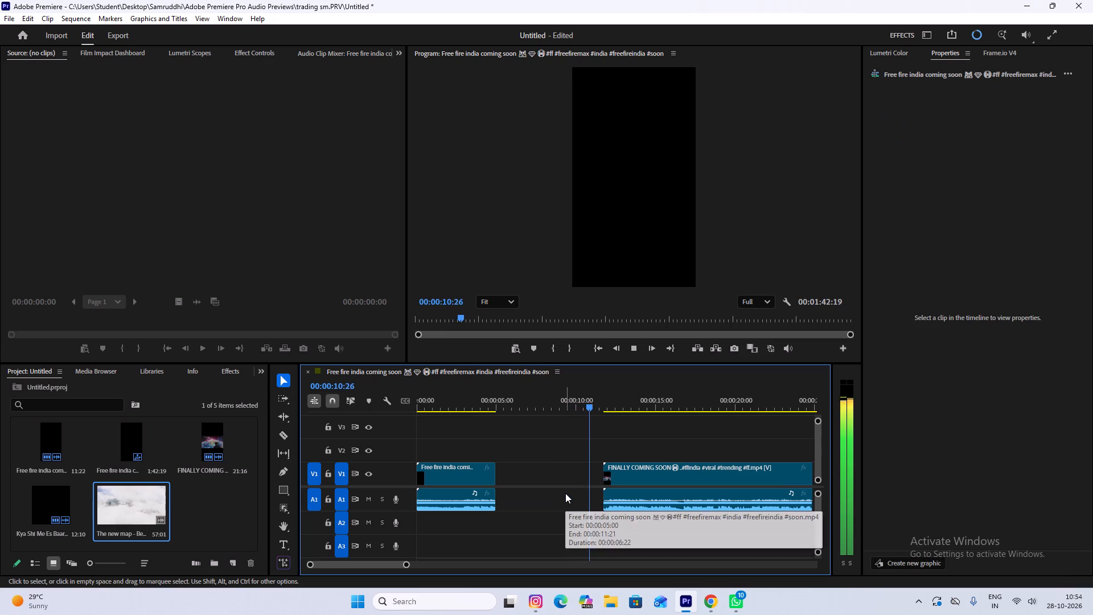
{"action": "key", "text": "space"}
Move the "FINALLY COMING SOON" video on V1 back to 00:00:05:00, flush against the end of the first clip.
{"action": "left_click", "coordinate": [690, 470]}
{"action": "left_click_drag", "start_coordinate": [690, 470], "coordinate": [684, 472]}
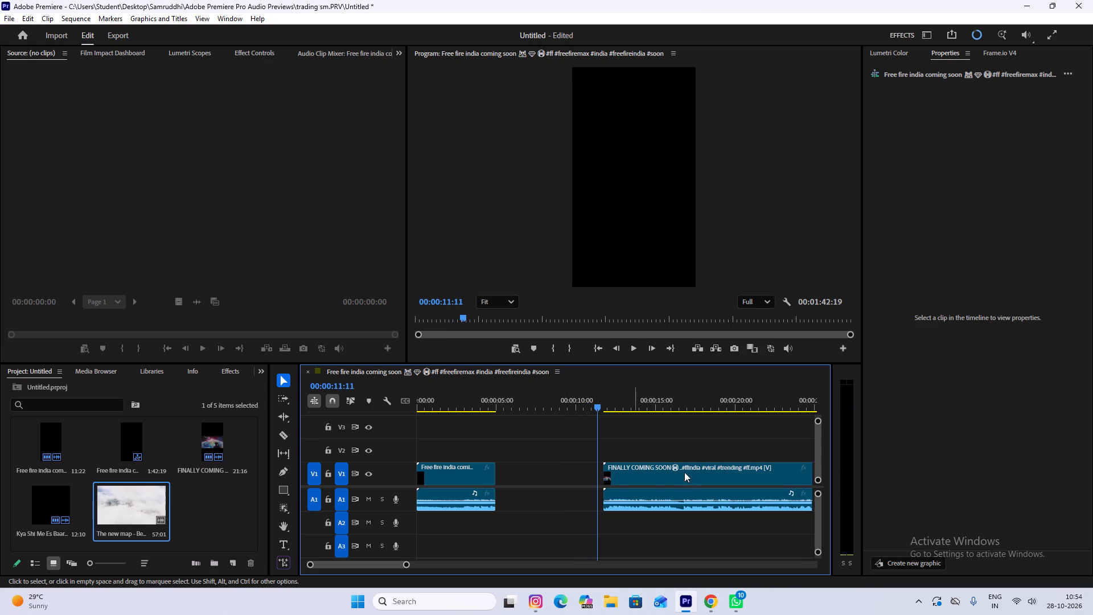
{"action": "left_click_drag", "start_coordinate": [684, 472], "coordinate": [659, 473]}
{"action": "left_click_drag", "start_coordinate": [659, 473], "coordinate": [577, 485]}
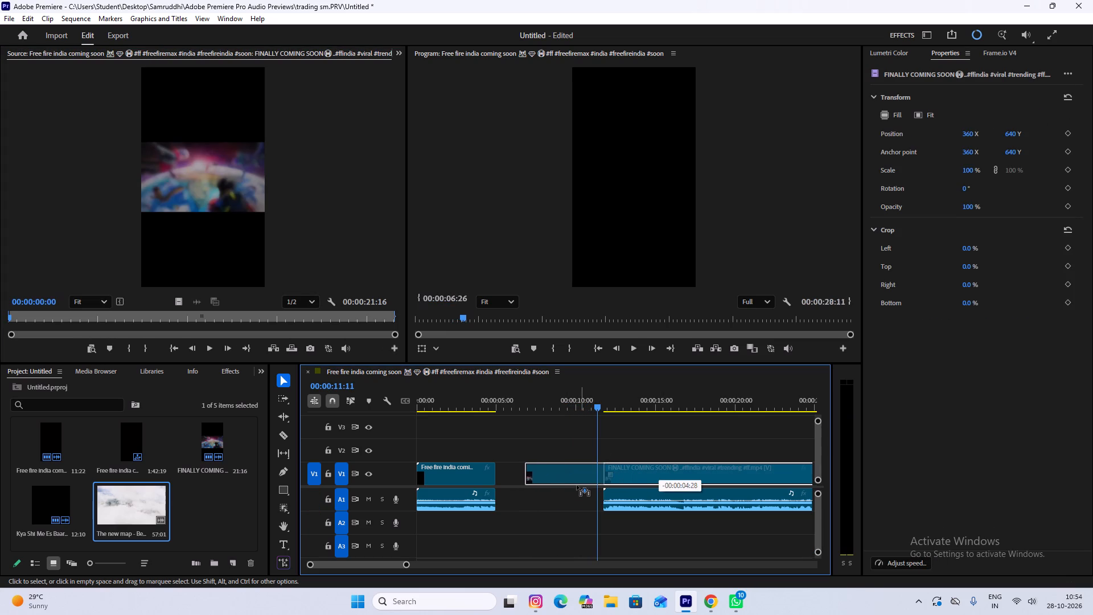
{"action": "left_click_drag", "start_coordinate": [577, 485], "coordinate": [562, 490]}
{"action": "left_click_drag", "start_coordinate": [631, 476], "coordinate": [624, 479]}
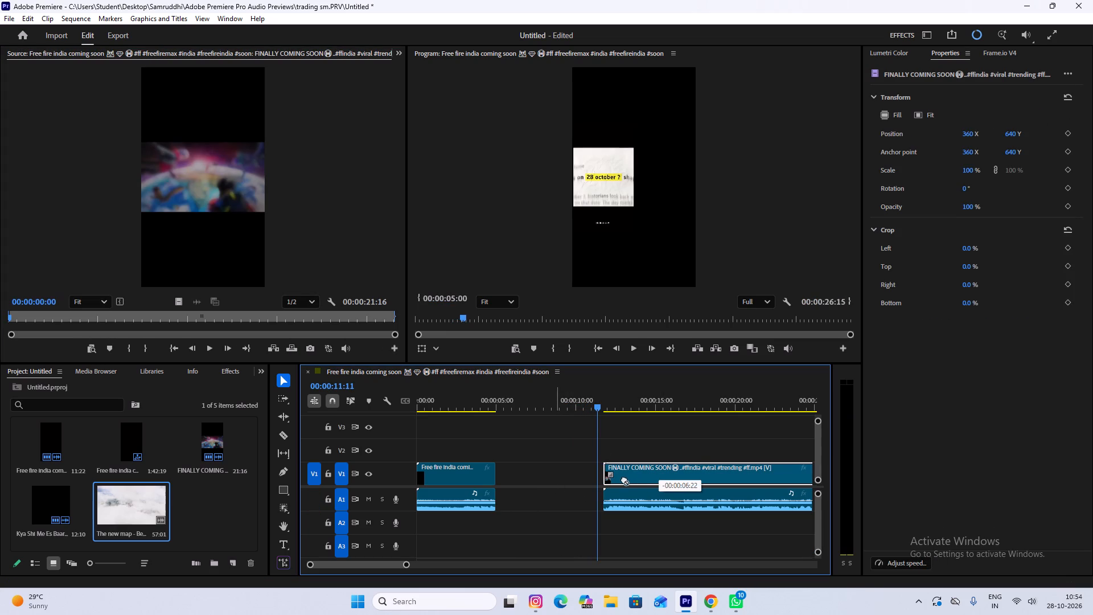
{"action": "left_click_drag", "start_coordinate": [624, 479], "coordinate": [611, 478]}
{"action": "left_click", "coordinate": [565, 475]}
{"action": "left_click_drag", "start_coordinate": [564, 478], "coordinate": [547, 481]}
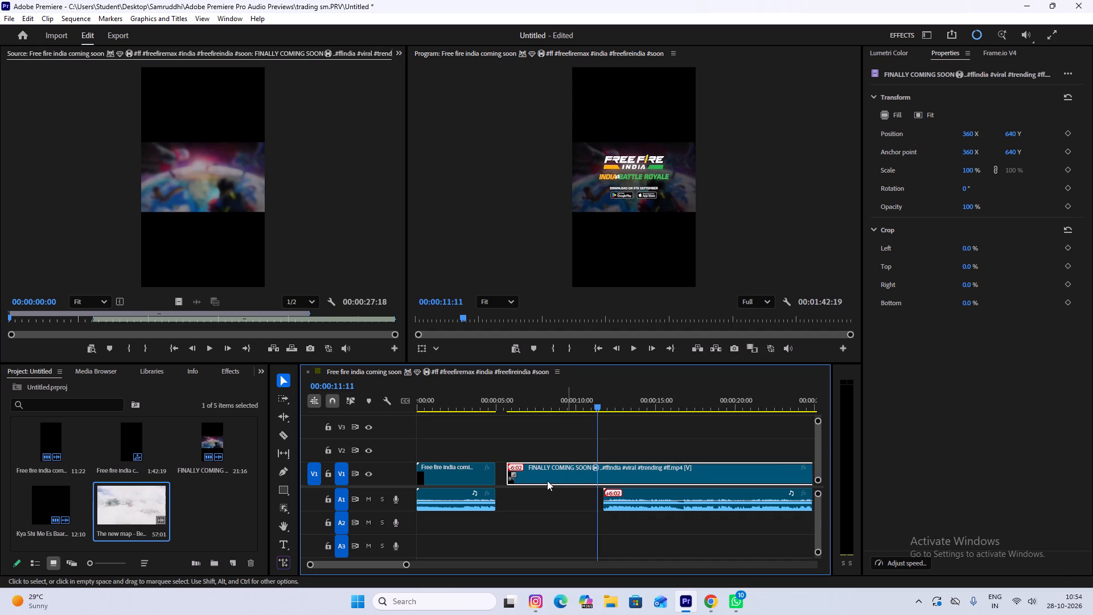
{"action": "left_click_drag", "start_coordinate": [547, 481], "coordinate": [522, 484]}
{"action": "left_click_drag", "start_coordinate": [558, 477], "coordinate": [529, 482]}
{"action": "left_click_drag", "start_coordinate": [580, 475], "coordinate": [569, 482]}
Move the "FINALLY COMING SOON" audio on A1 back to 00:00:05:00, aligned with its video.
{"action": "left_click", "coordinate": [653, 490]}
{"action": "left_click", "coordinate": [657, 491]}
{"action": "left_click", "coordinate": [659, 502]}
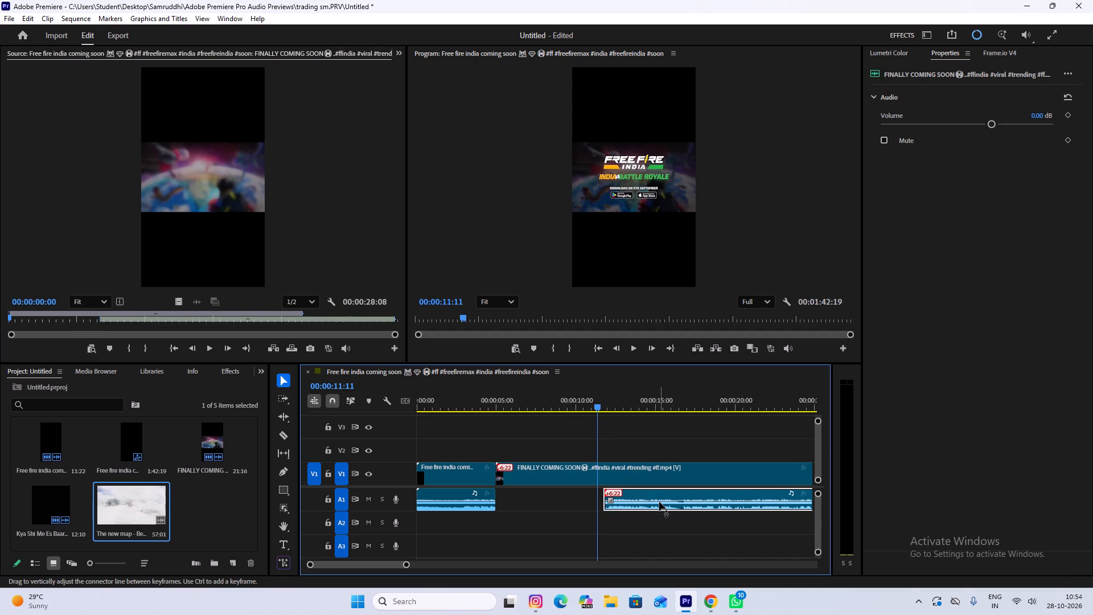
{"action": "double_click", "coordinate": [660, 502]}
{"action": "left_click_drag", "start_coordinate": [658, 497], "coordinate": [610, 505]}
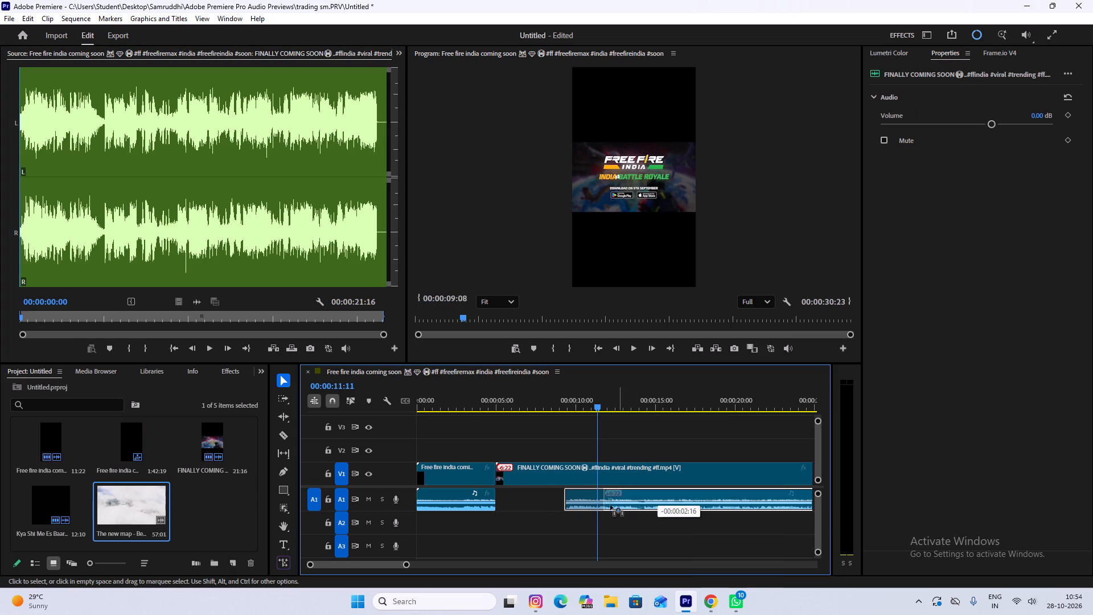
{"action": "left_click_drag", "start_coordinate": [610, 505], "coordinate": [553, 507]}
Preview the "FINALLY COMING SOON" clip and split its video and audio at 00:00:11:18 with the Razor tool.
{"action": "left_click_drag", "start_coordinate": [597, 409], "coordinate": [586, 409]}
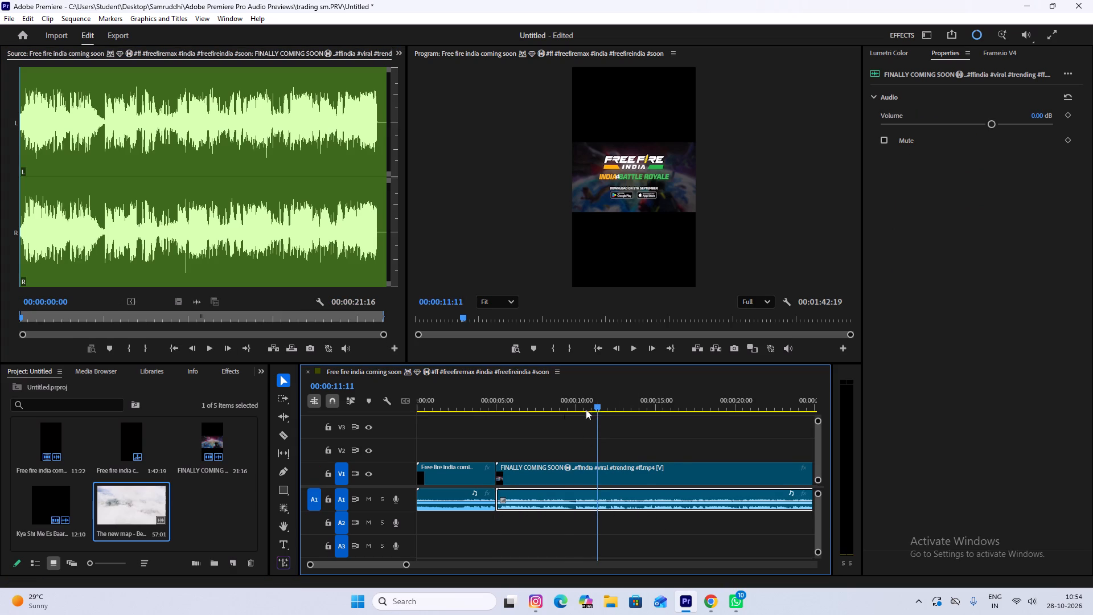
{"action": "left_click_drag", "start_coordinate": [586, 409], "coordinate": [373, 420]}
{"action": "key", "text": "space"}
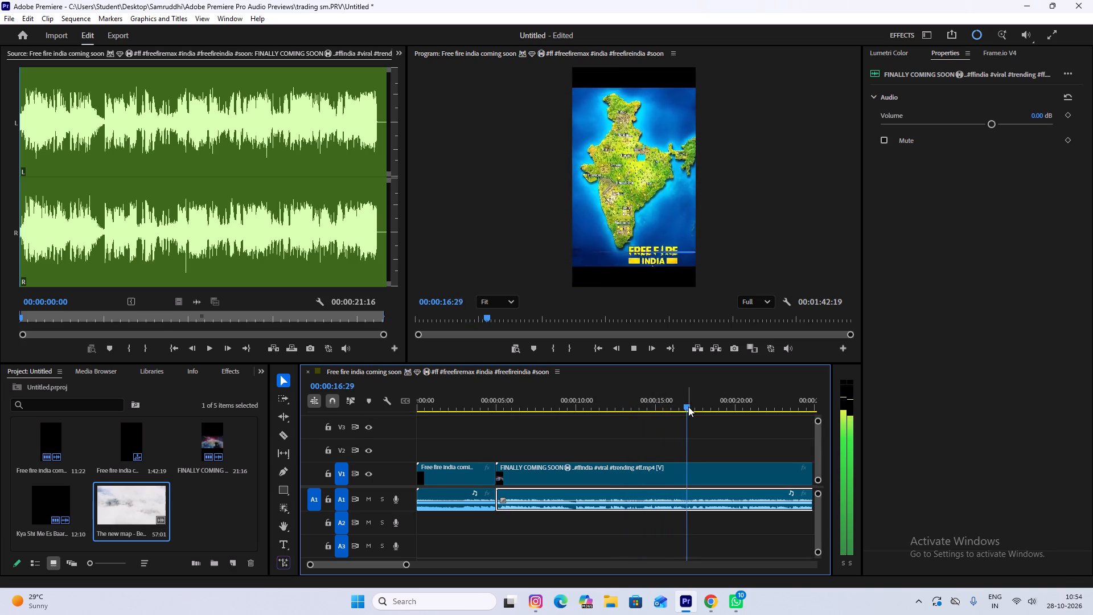
{"action": "left_click_drag", "start_coordinate": [688, 406], "coordinate": [603, 408]}
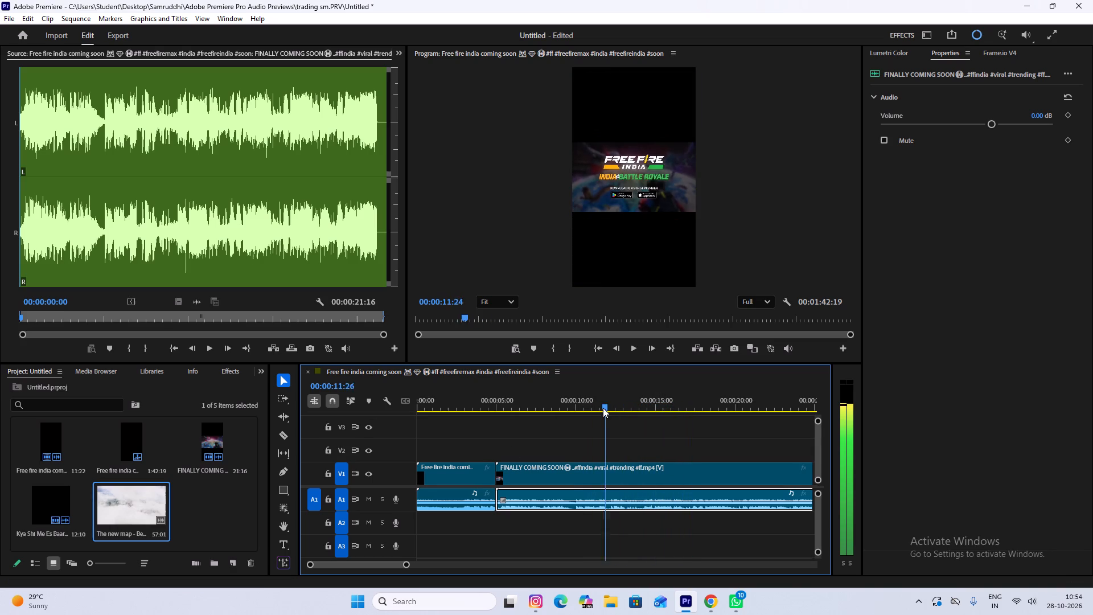
{"action": "left_click_drag", "start_coordinate": [603, 408], "coordinate": [598, 410]}
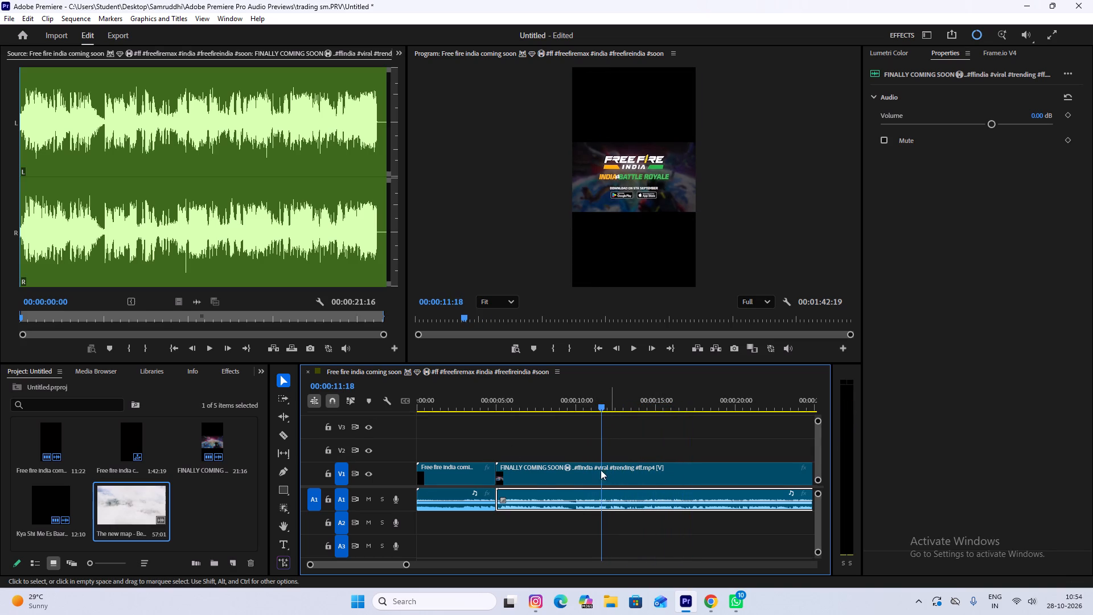
{"action": "left_click", "coordinate": [286, 430]}
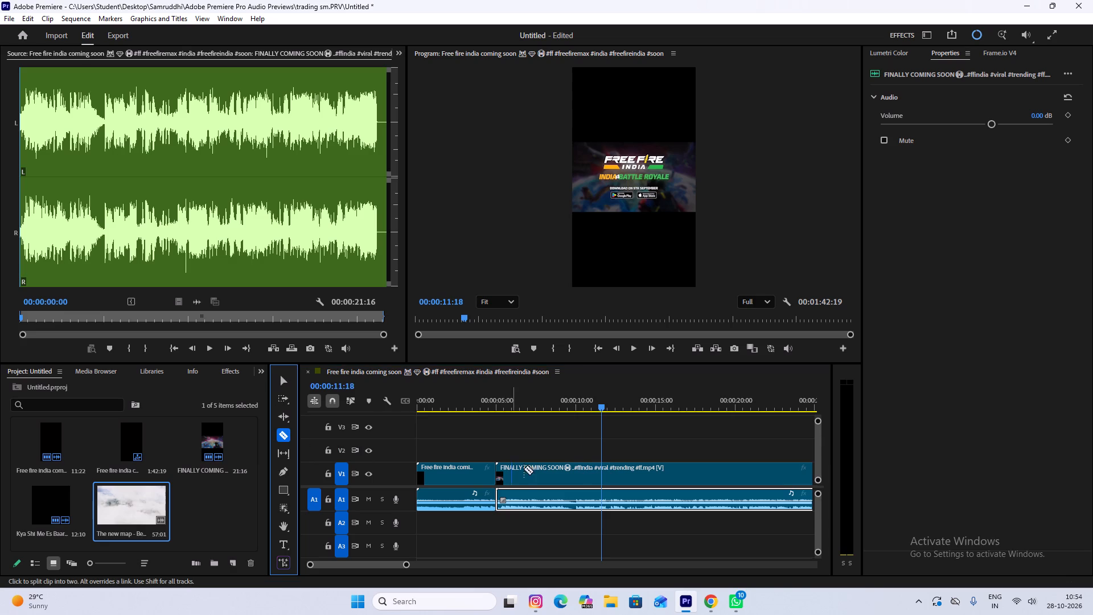
{"action": "left_click", "coordinate": [602, 474]}
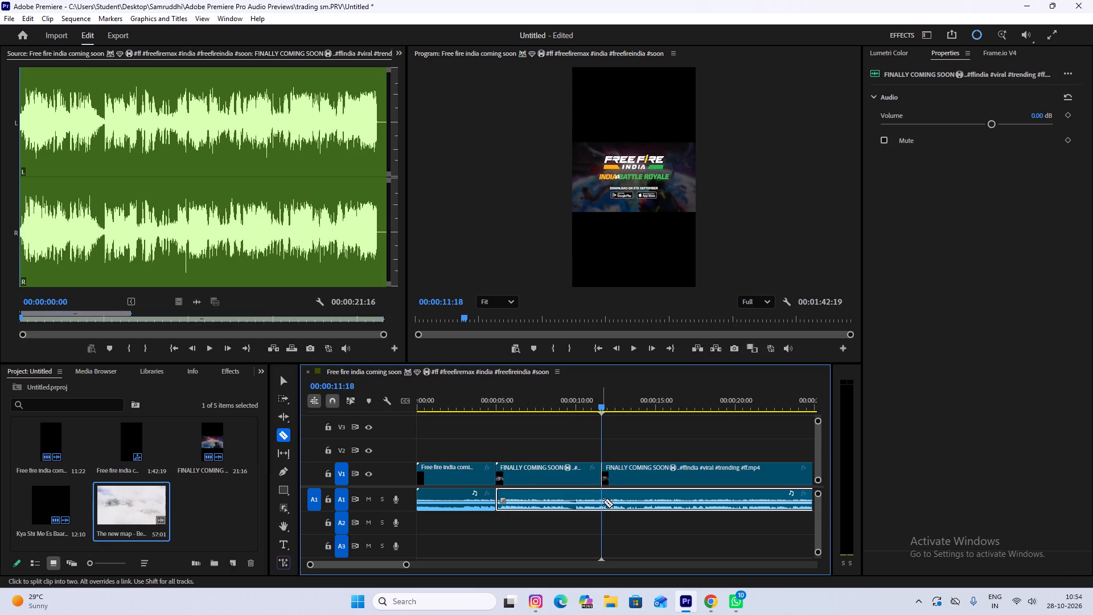
{"action": "left_click", "coordinate": [601, 502]}
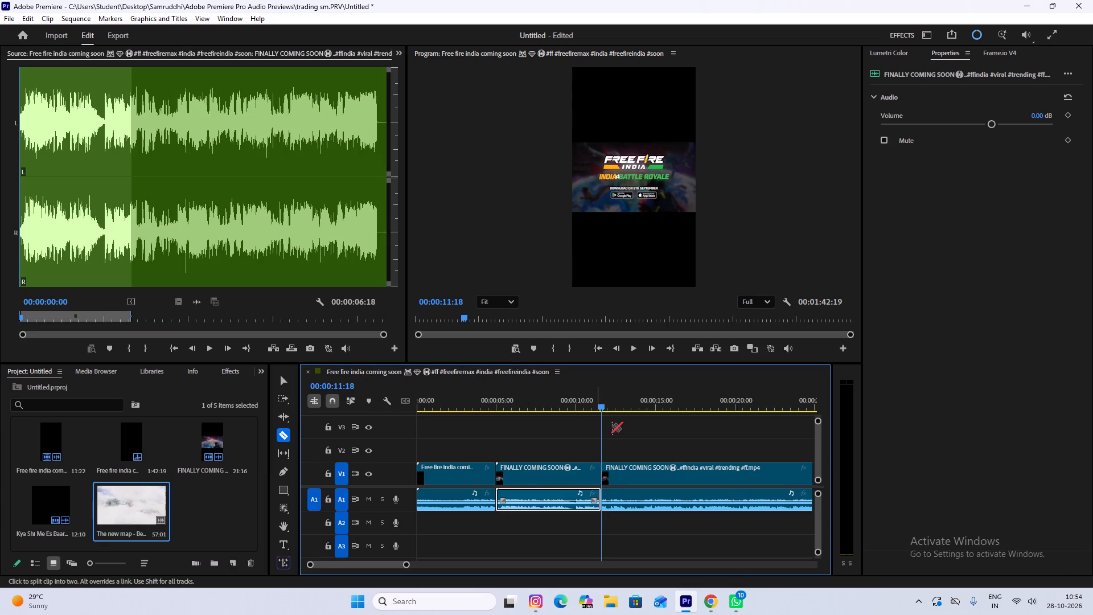
Play past the cut and delete the video and audio of the "FINALLY COMING SOON" clip's second part, after 00:00:11:18.
{"action": "key", "text": "space"}
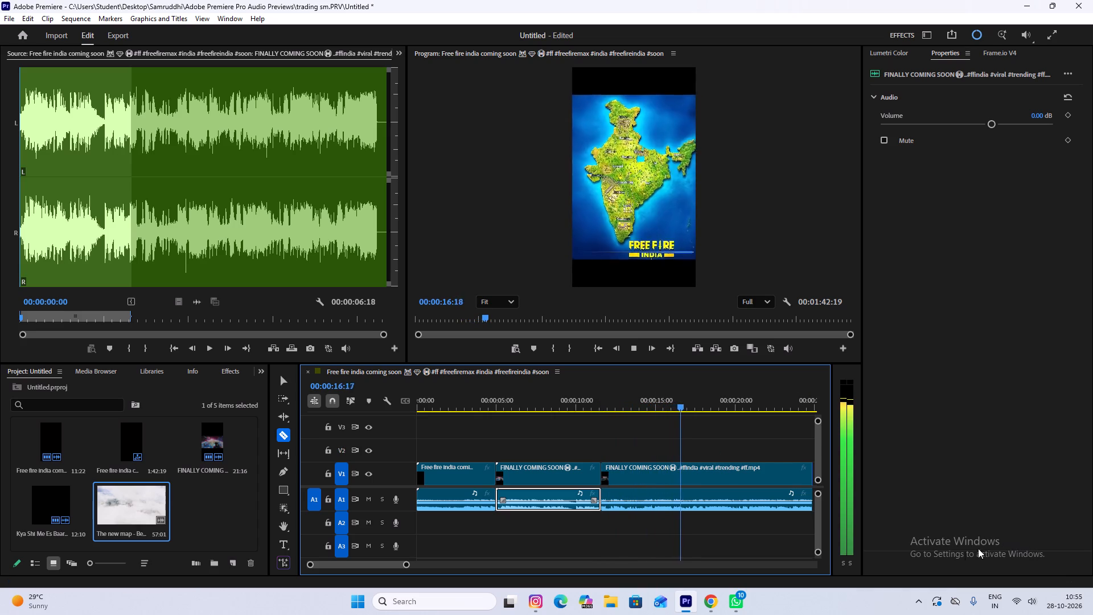
{"action": "left_click", "coordinate": [286, 381]}
{"action": "left_click", "coordinate": [670, 476]}
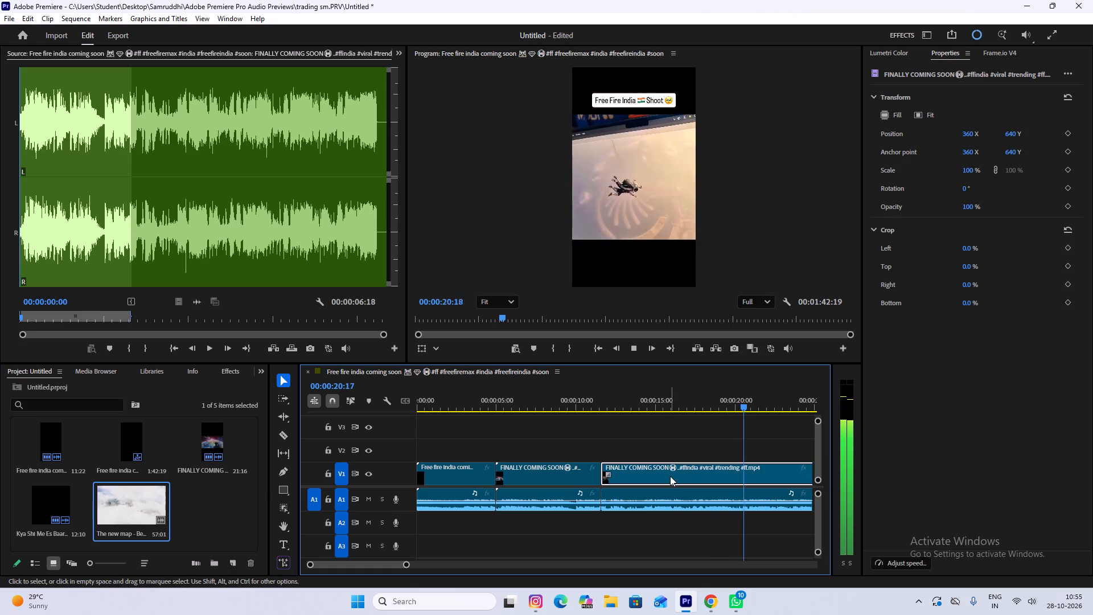
{"action": "key", "text": "Delete"}
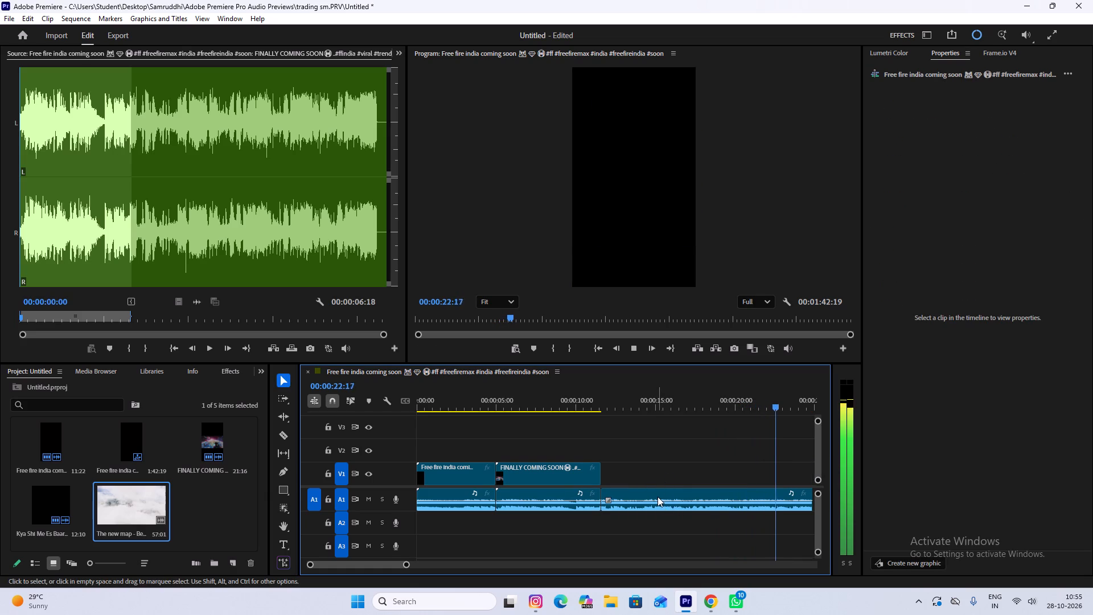
{"action": "left_click", "coordinate": [658, 495]}
{"action": "key", "text": "Delete"}
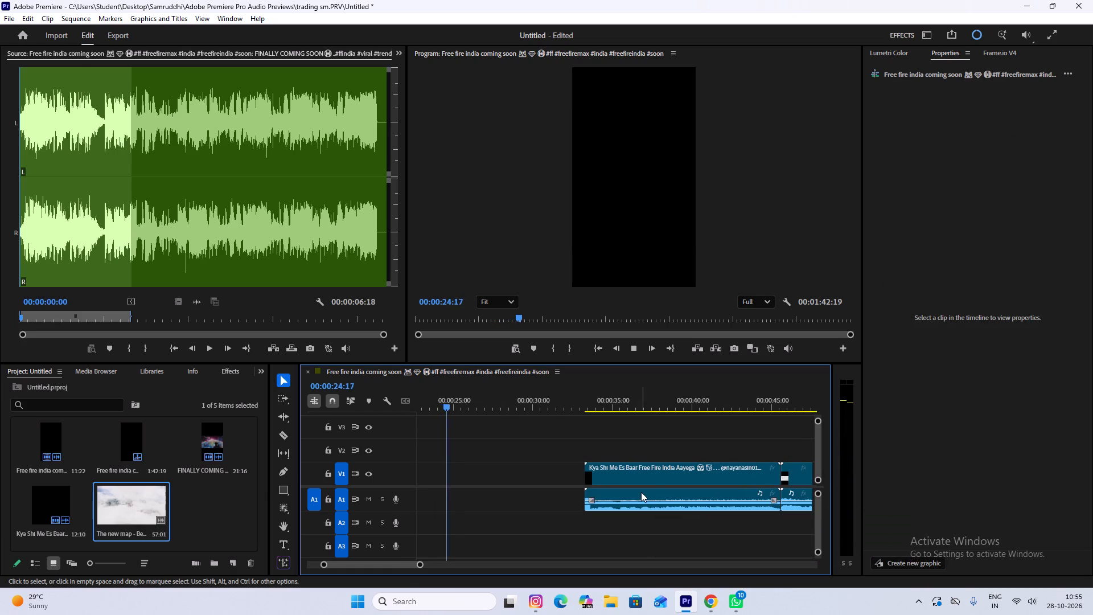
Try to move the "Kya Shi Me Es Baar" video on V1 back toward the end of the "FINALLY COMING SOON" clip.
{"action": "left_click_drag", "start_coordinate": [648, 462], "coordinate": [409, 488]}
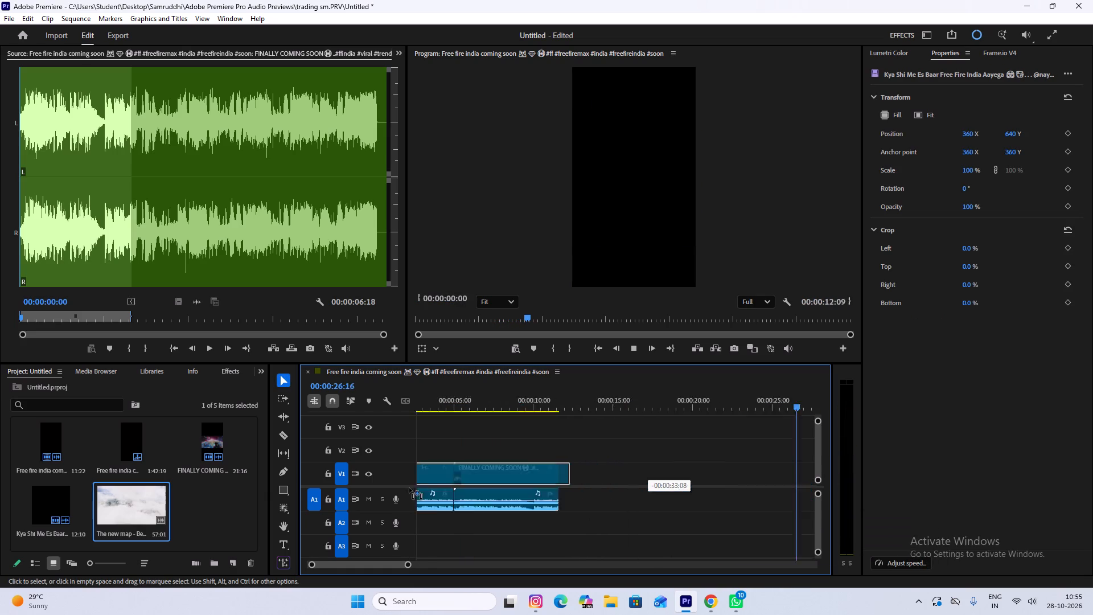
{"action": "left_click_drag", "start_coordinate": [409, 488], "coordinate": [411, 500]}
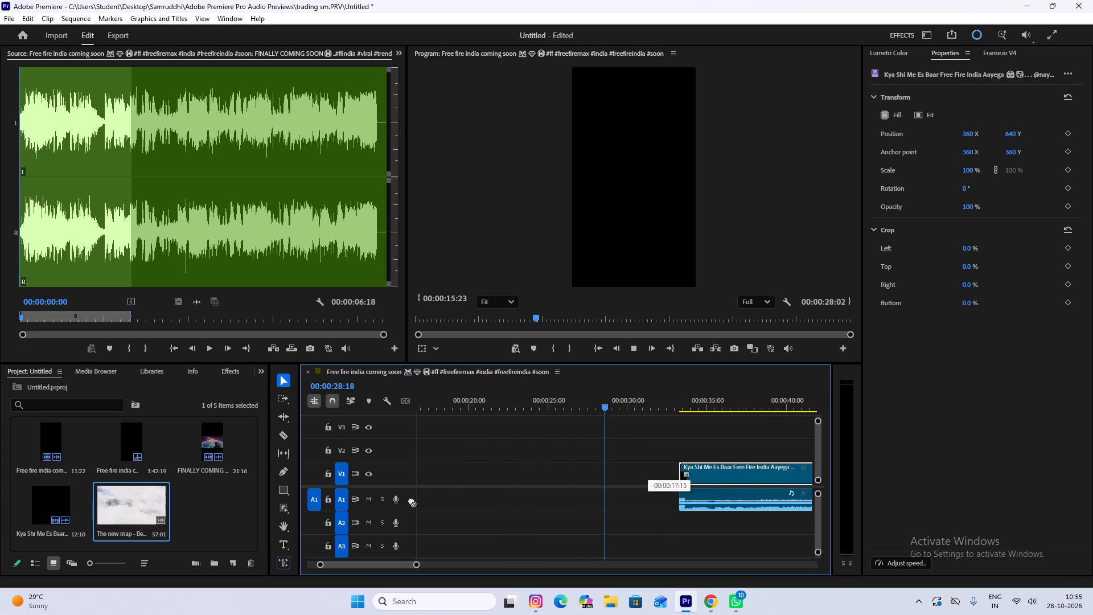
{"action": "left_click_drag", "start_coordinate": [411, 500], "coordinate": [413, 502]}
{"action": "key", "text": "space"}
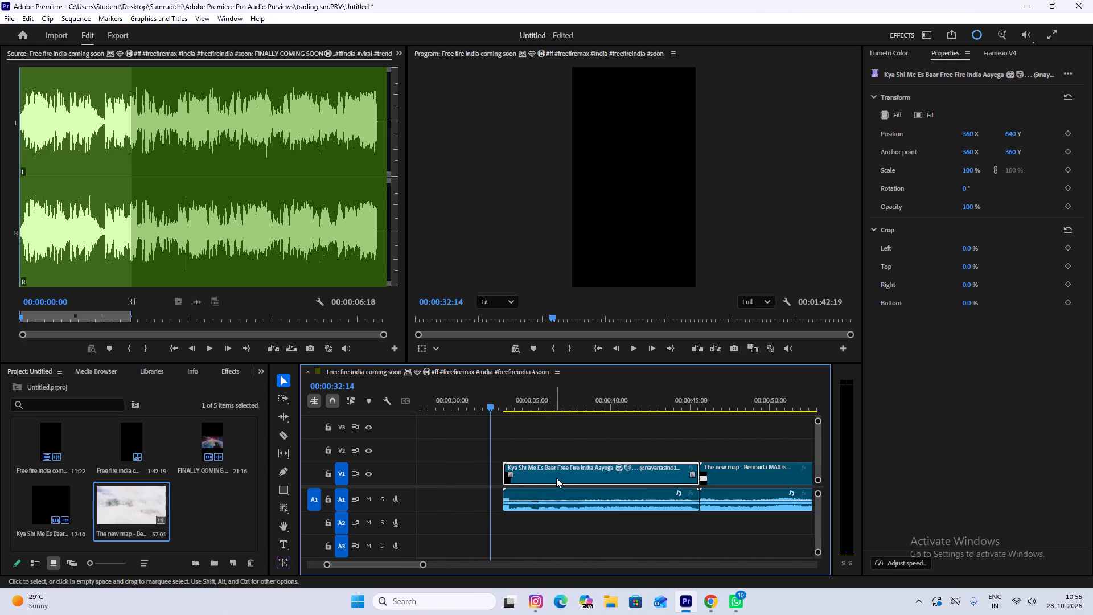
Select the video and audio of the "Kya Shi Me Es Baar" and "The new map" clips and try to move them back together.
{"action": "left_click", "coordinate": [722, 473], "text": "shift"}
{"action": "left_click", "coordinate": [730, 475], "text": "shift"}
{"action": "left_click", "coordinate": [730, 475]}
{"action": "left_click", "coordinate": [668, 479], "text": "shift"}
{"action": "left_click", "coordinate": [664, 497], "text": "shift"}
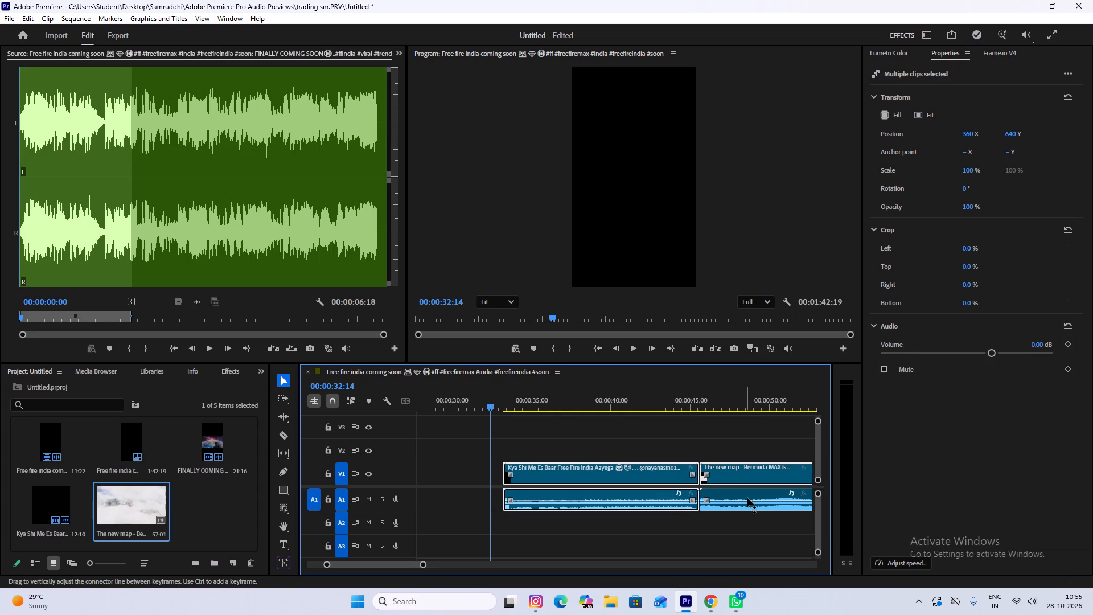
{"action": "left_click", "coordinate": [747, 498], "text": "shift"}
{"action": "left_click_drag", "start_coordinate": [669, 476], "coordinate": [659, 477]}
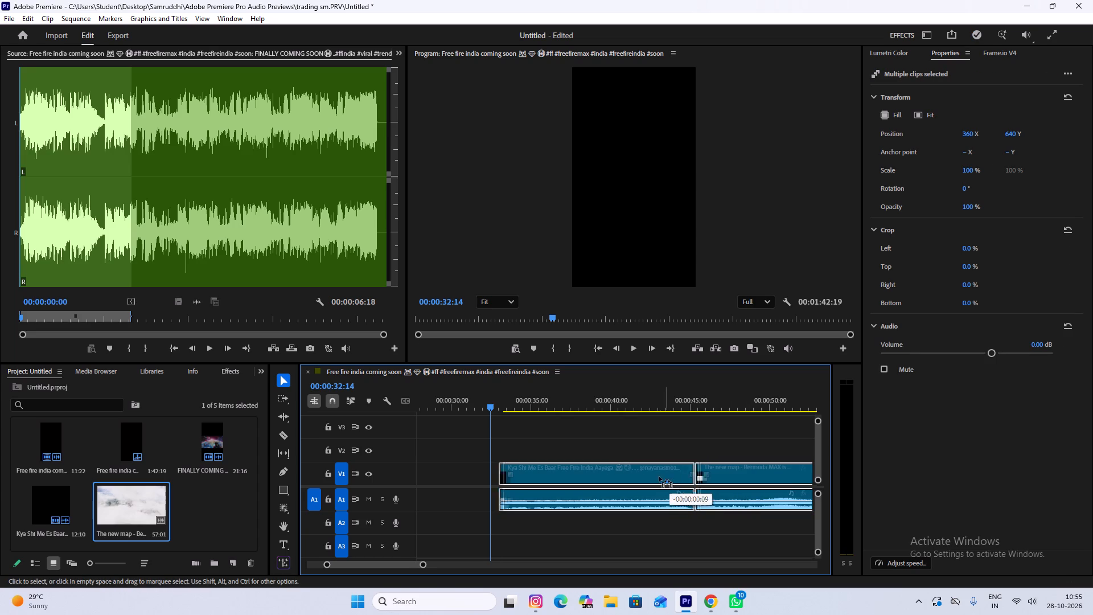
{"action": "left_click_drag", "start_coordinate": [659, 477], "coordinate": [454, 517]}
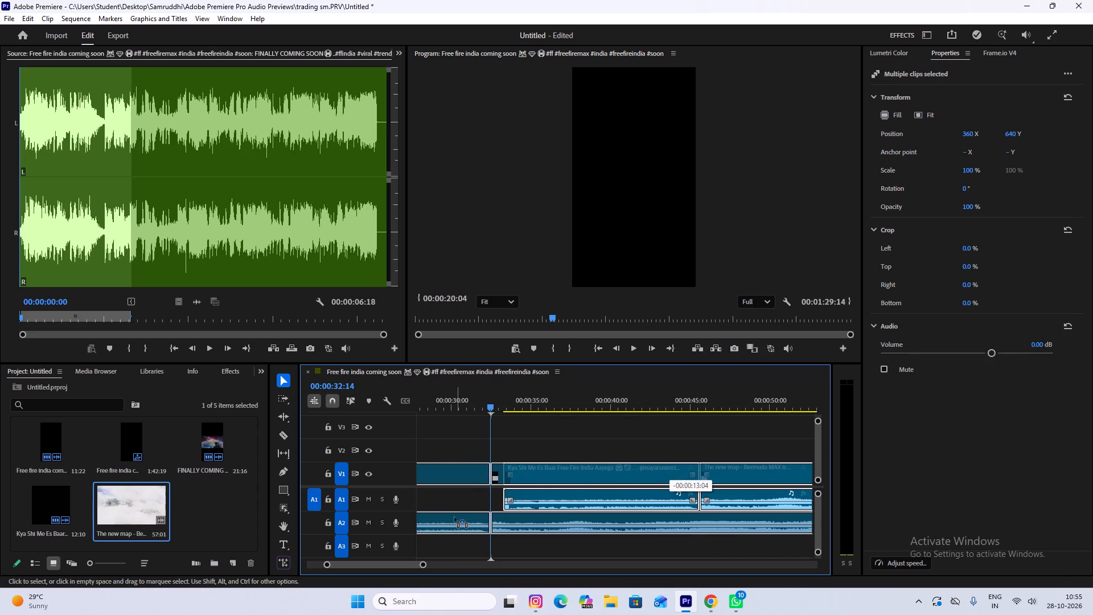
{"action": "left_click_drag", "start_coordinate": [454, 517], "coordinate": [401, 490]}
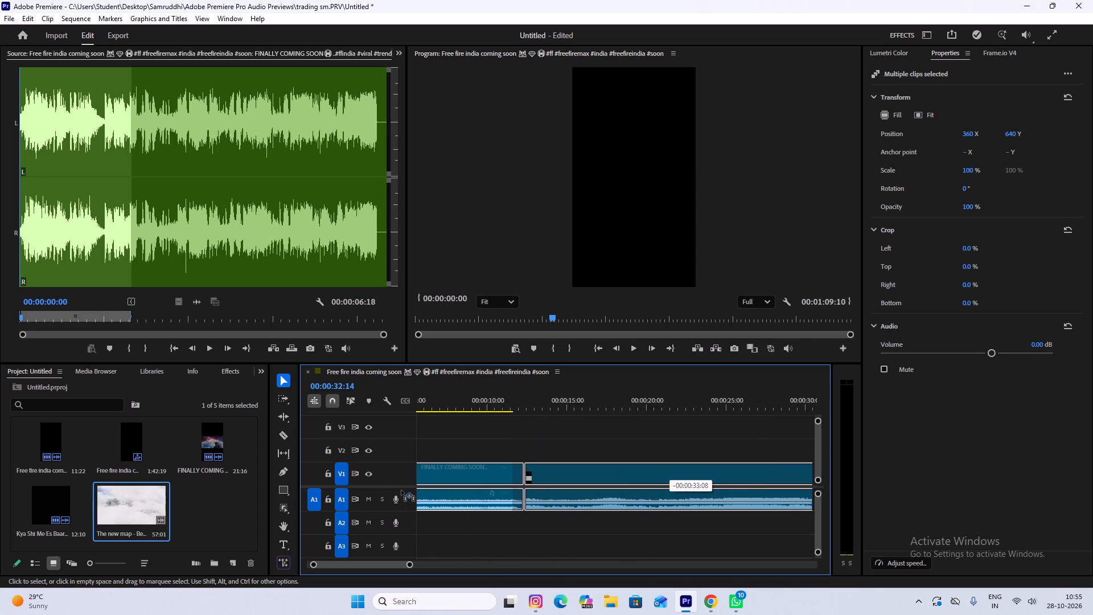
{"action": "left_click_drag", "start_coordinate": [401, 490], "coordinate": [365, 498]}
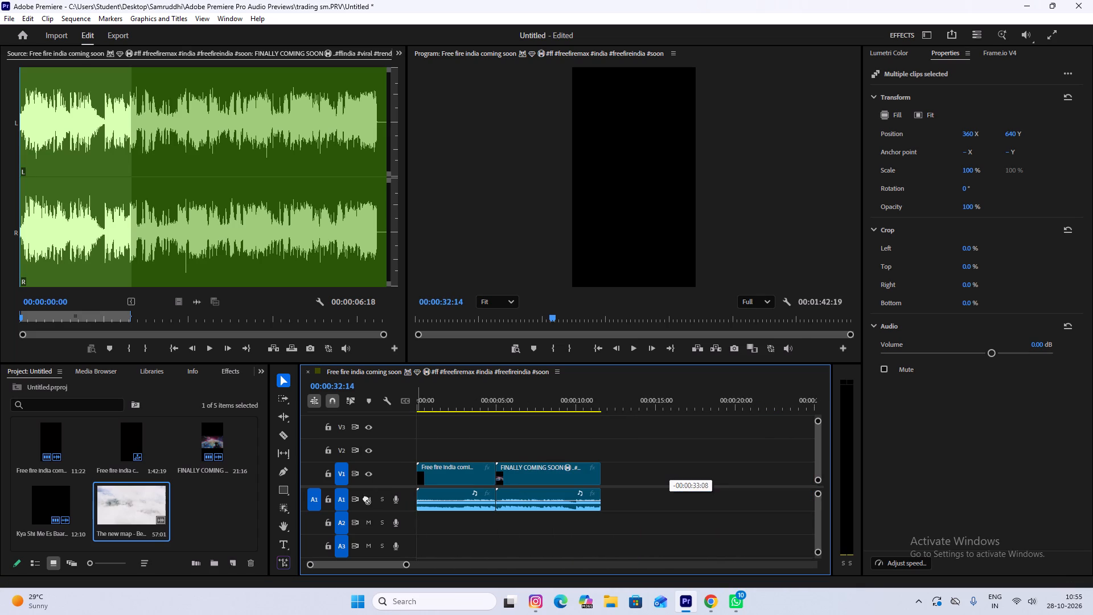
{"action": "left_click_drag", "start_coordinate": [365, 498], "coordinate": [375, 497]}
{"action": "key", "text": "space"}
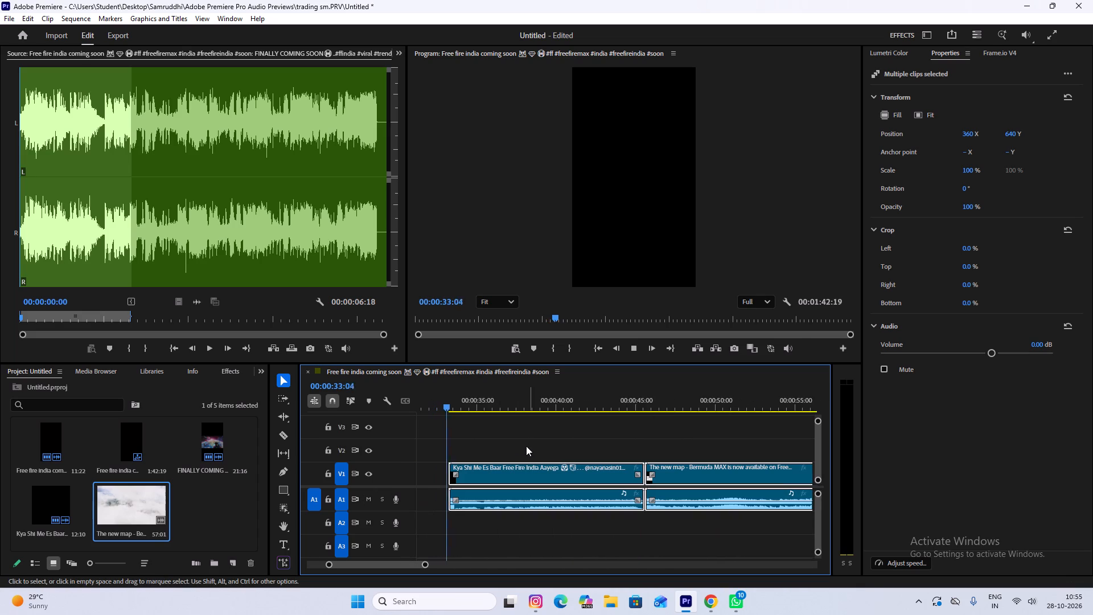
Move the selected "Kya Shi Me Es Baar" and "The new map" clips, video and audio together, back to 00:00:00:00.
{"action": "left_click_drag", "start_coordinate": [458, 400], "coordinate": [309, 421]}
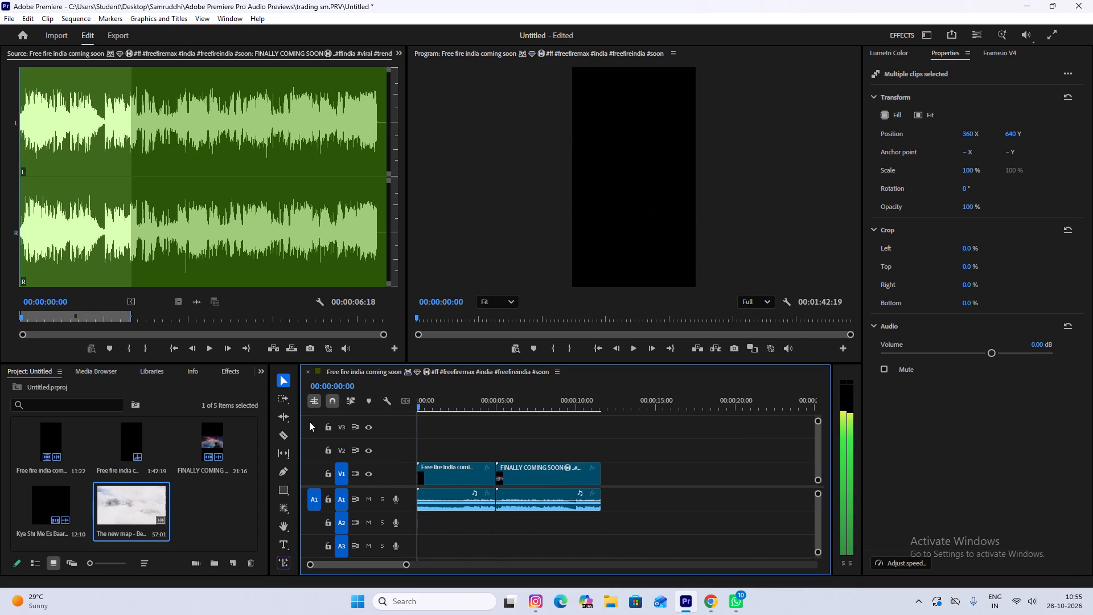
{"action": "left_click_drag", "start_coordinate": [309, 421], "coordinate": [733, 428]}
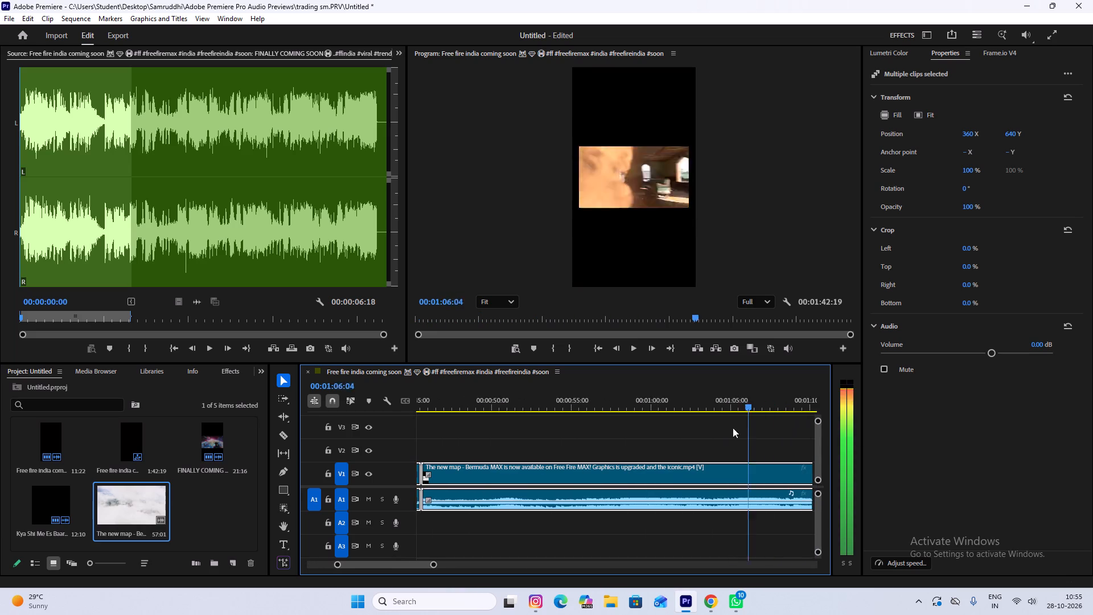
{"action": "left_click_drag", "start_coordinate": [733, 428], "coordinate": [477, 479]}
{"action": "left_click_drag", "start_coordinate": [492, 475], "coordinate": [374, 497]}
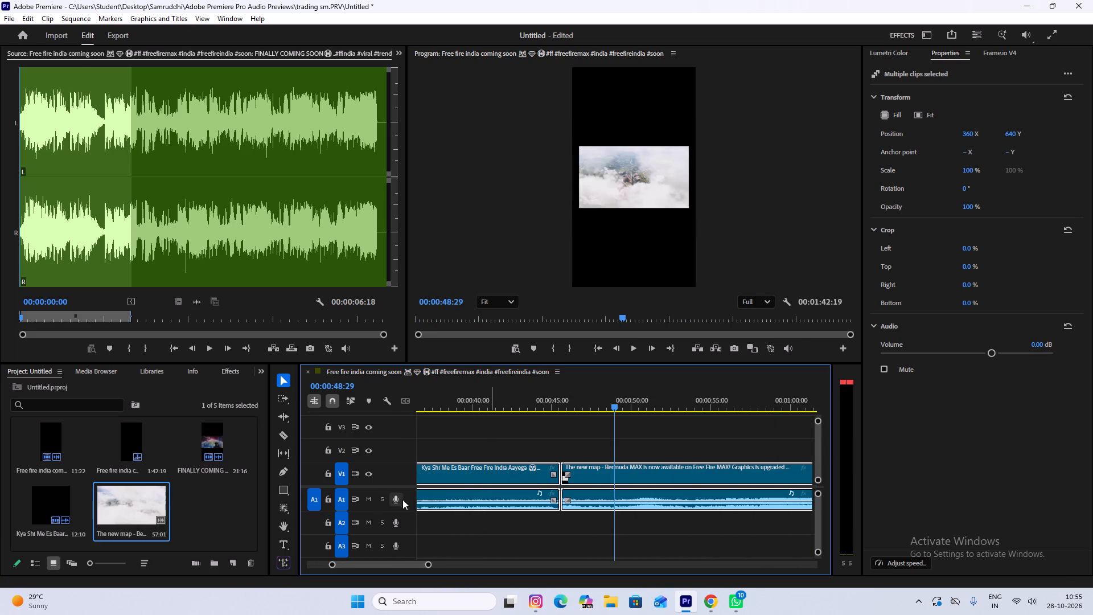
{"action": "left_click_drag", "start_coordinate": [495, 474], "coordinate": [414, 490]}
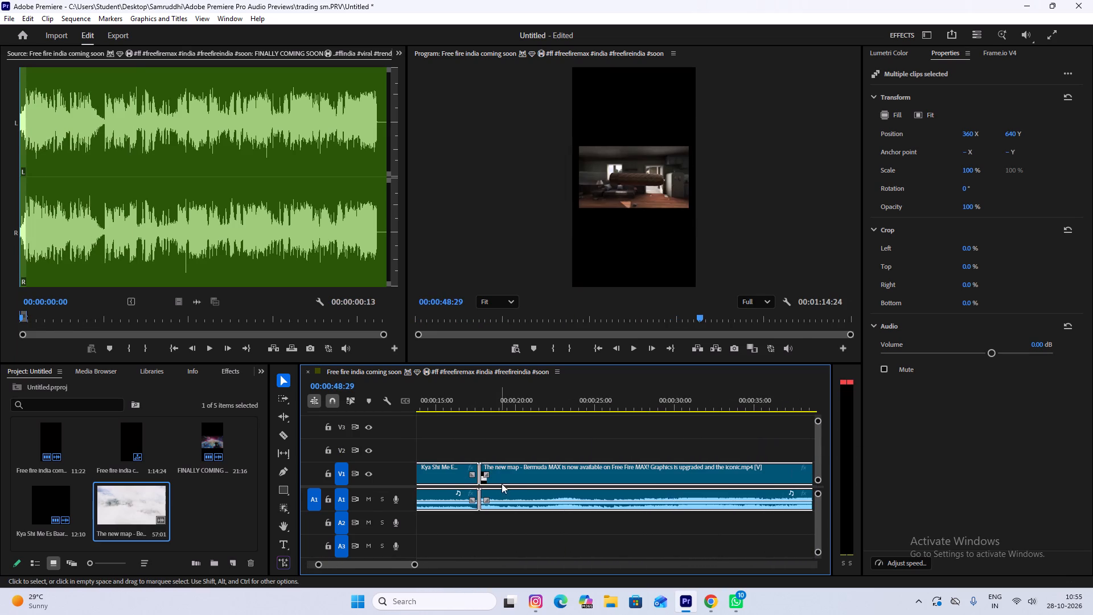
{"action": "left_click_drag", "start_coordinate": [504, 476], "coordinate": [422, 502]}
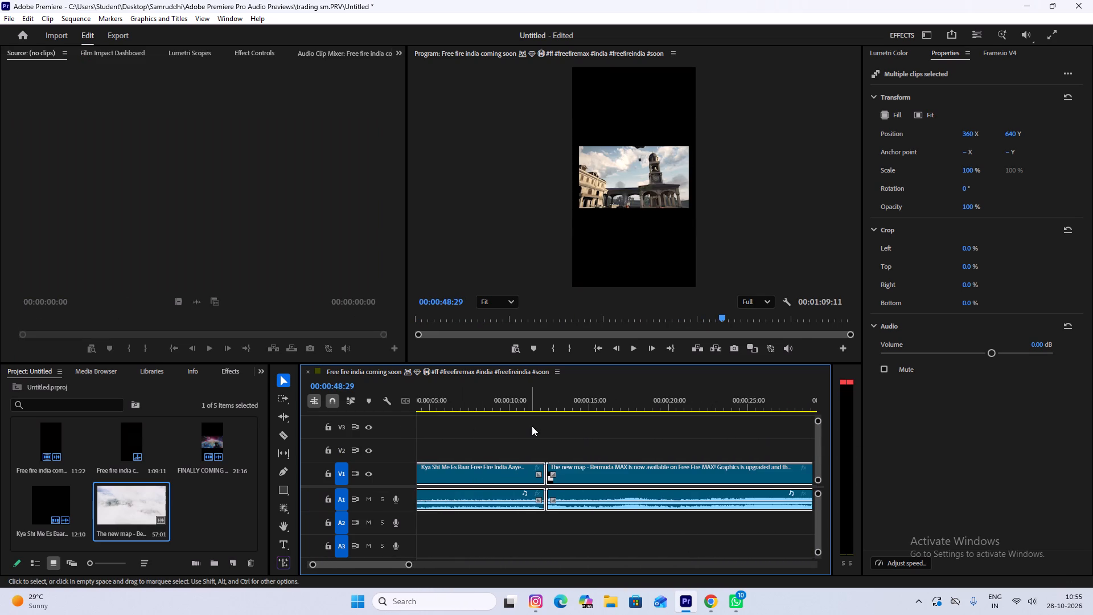
Play and scrub through the rearranged sequence to check the clip order from its start to its end.
{"action": "key", "text": "space"}
{"action": "left_click_drag", "start_coordinate": [448, 412], "coordinate": [146, 414]}
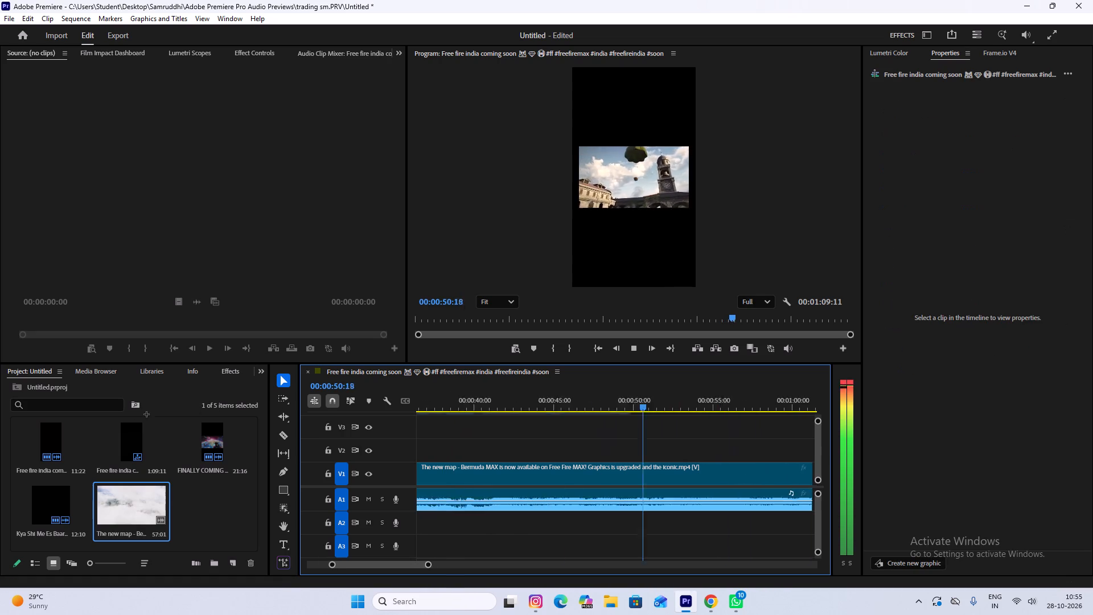
{"action": "left_click_drag", "start_coordinate": [146, 414], "coordinate": [96, 421]}
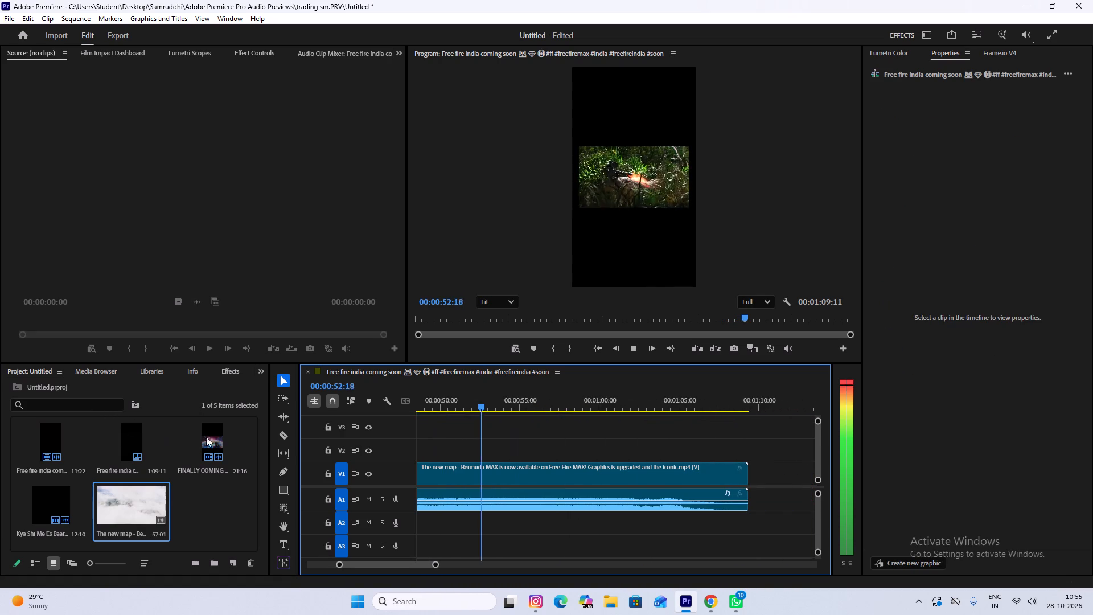
{"action": "key", "text": "space"}
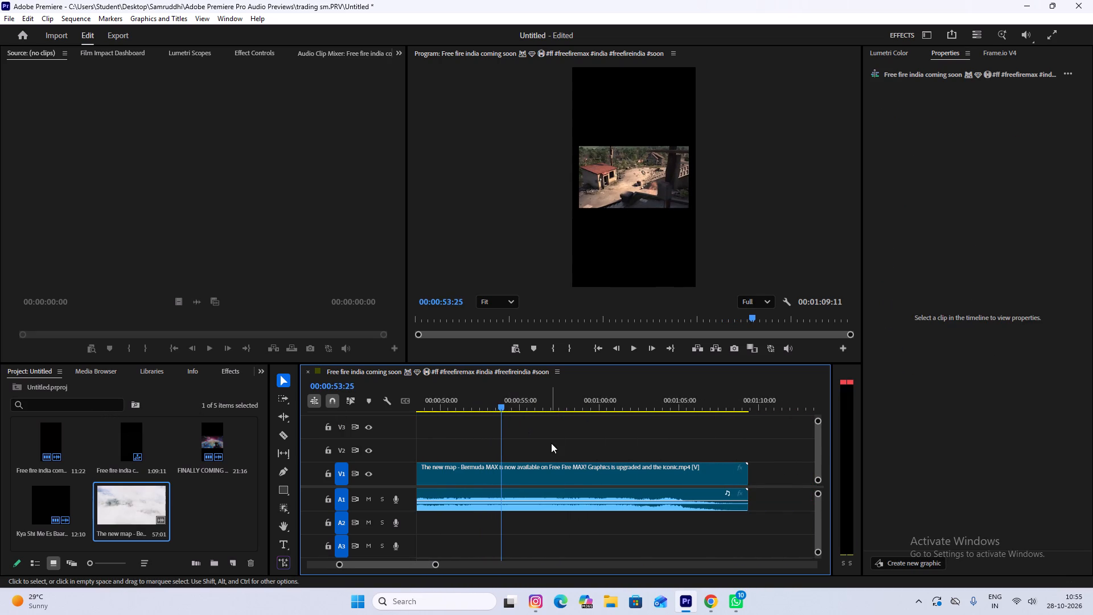
{"action": "left_click_drag", "start_coordinate": [551, 443], "coordinate": [781, 409]}
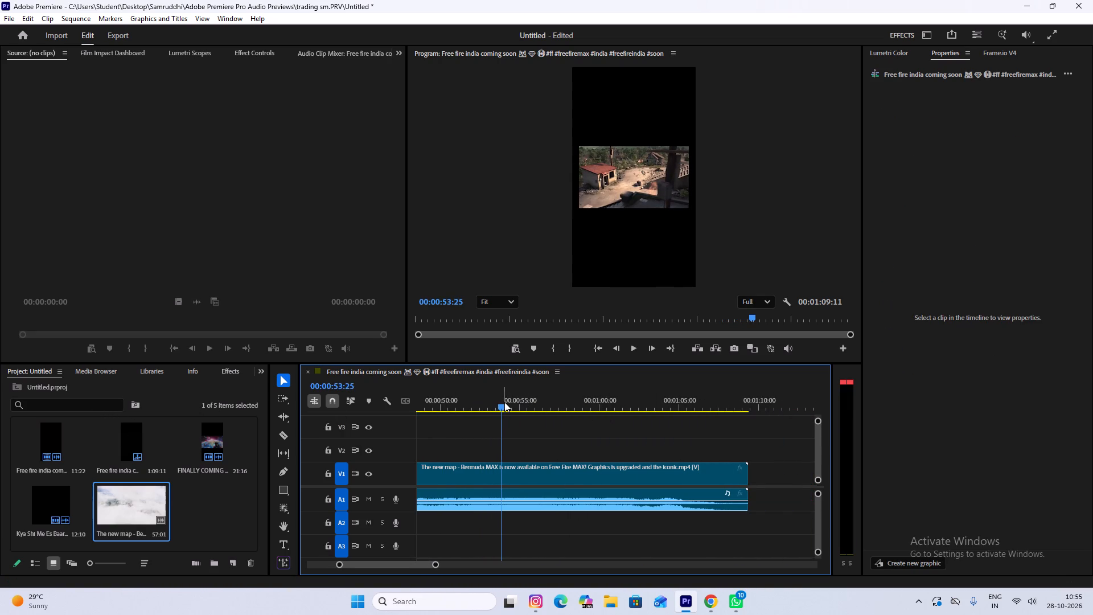
{"action": "left_click_drag", "start_coordinate": [499, 403], "coordinate": [406, 419]}
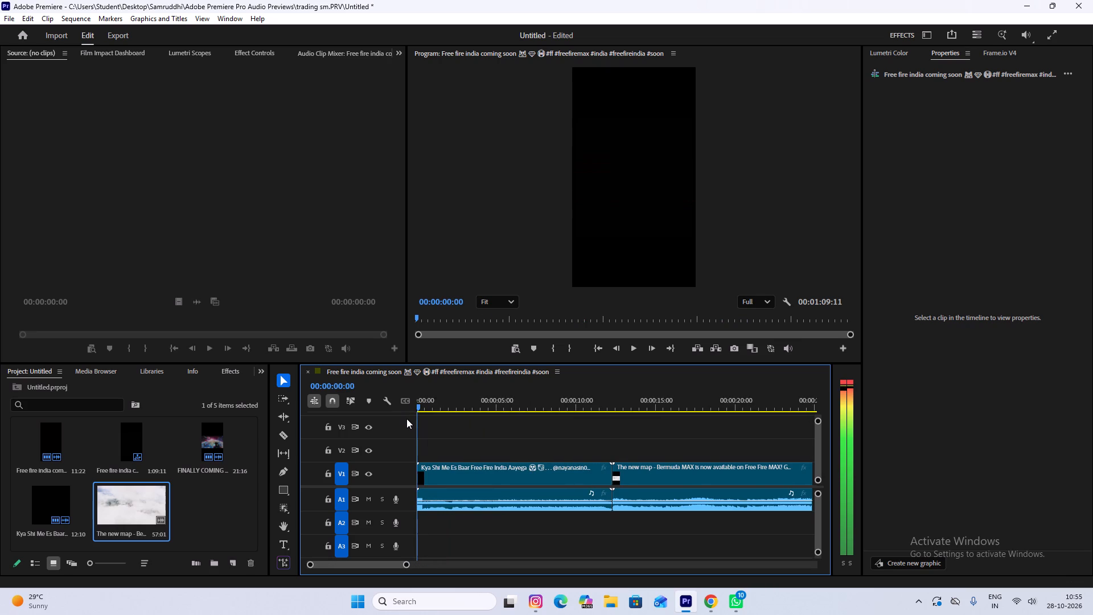
{"action": "left_click_drag", "start_coordinate": [406, 419], "coordinate": [392, 417]}
{"action": "left_click_drag", "start_coordinate": [405, 563], "coordinate": [681, 614]}
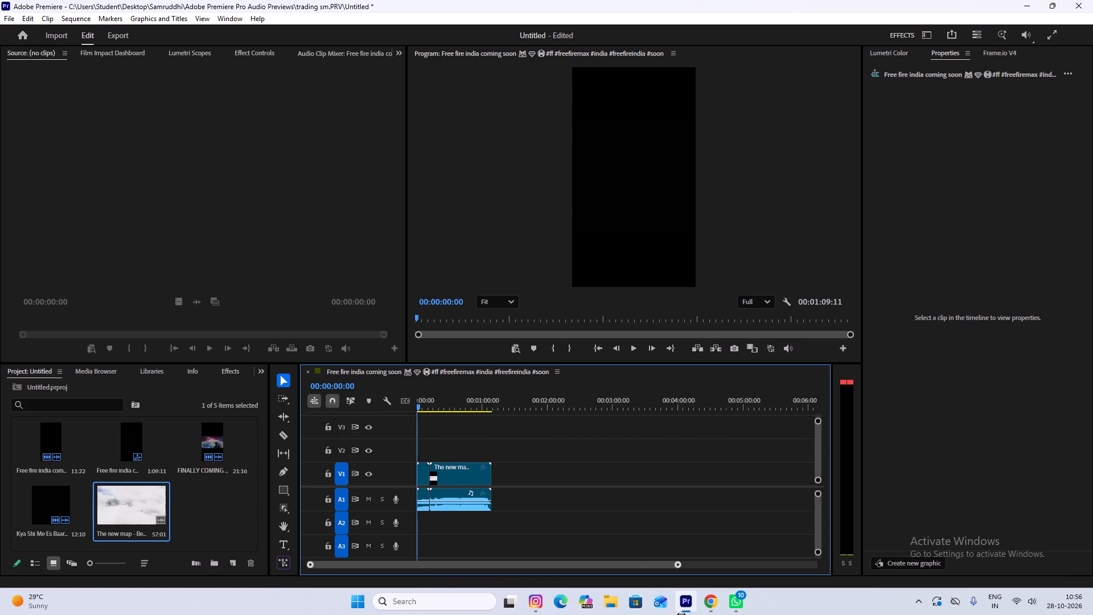
{"action": "left_click_drag", "start_coordinate": [681, 614], "coordinate": [690, 607]}
{"action": "key", "text": "space"}
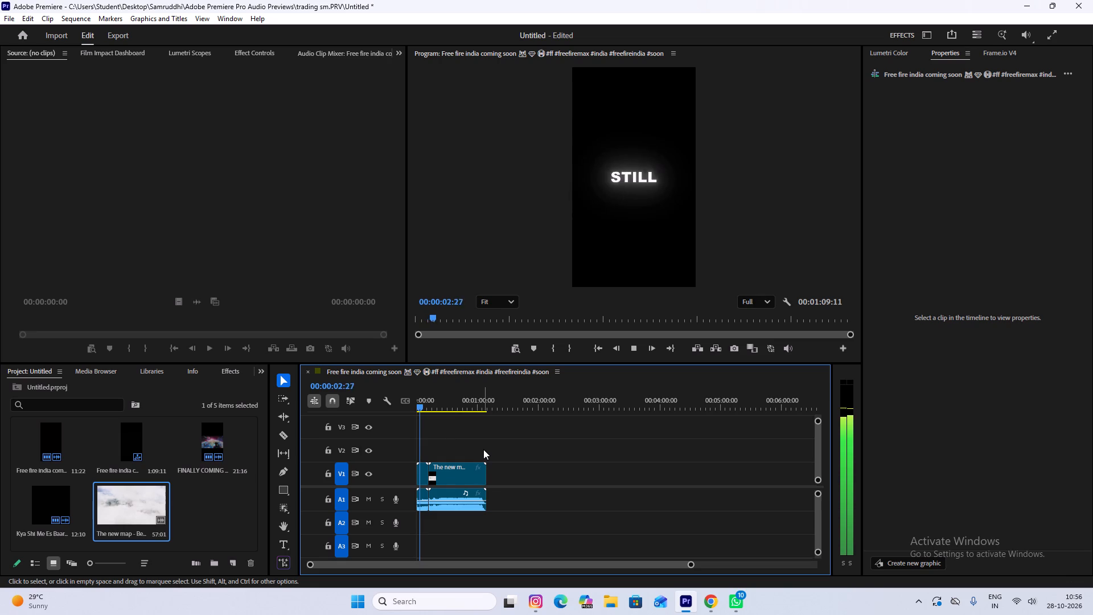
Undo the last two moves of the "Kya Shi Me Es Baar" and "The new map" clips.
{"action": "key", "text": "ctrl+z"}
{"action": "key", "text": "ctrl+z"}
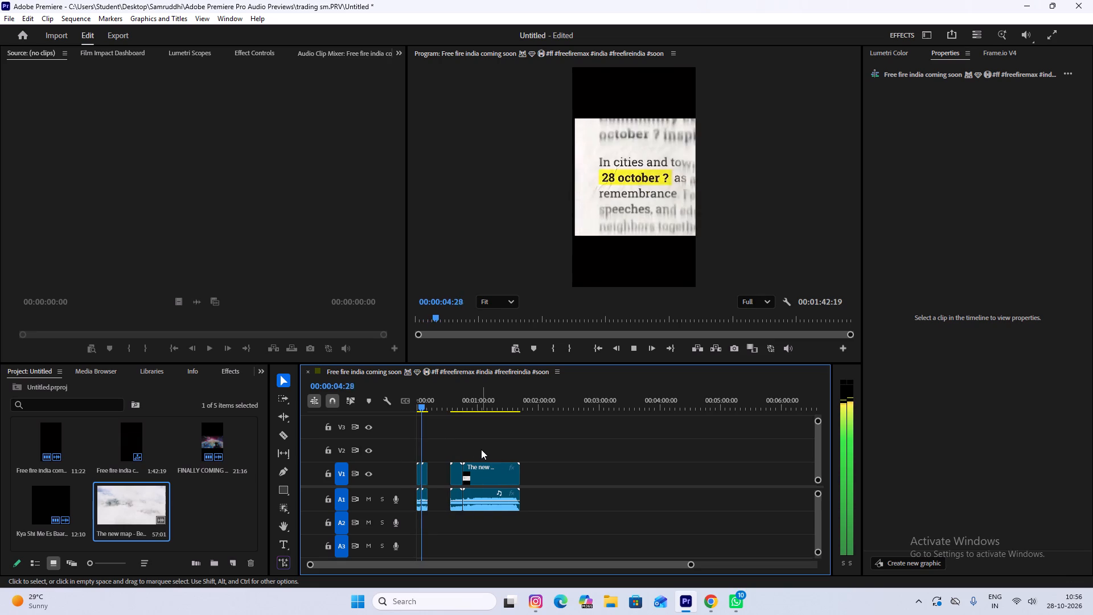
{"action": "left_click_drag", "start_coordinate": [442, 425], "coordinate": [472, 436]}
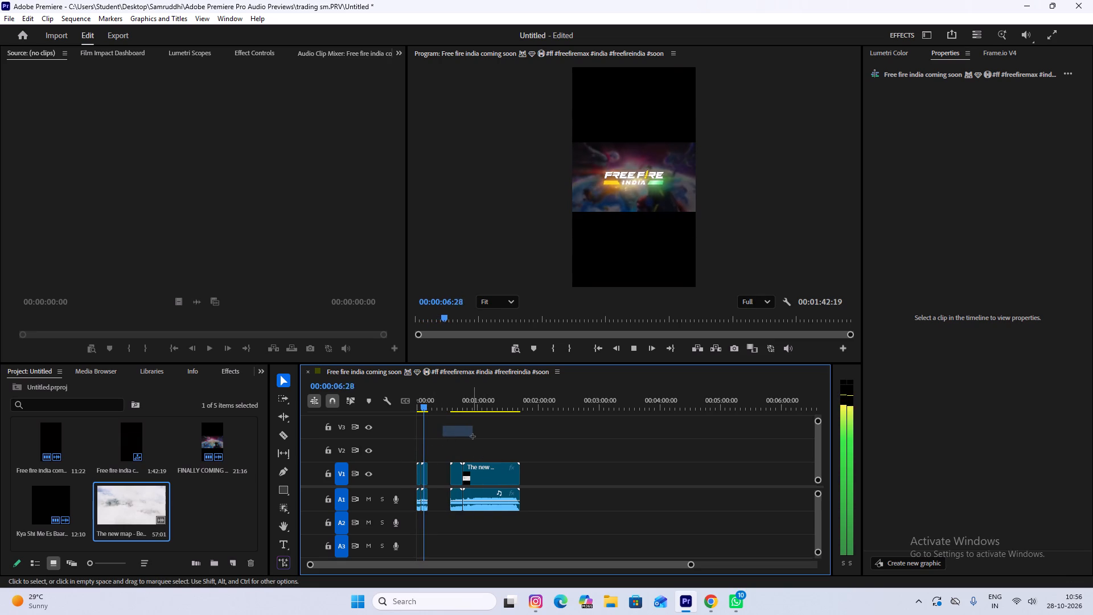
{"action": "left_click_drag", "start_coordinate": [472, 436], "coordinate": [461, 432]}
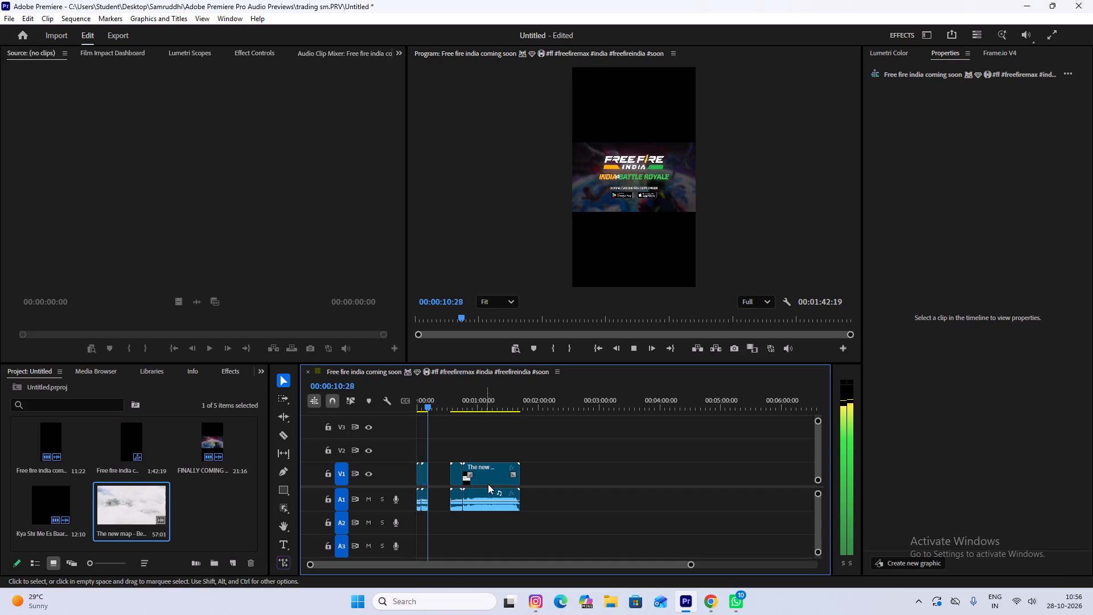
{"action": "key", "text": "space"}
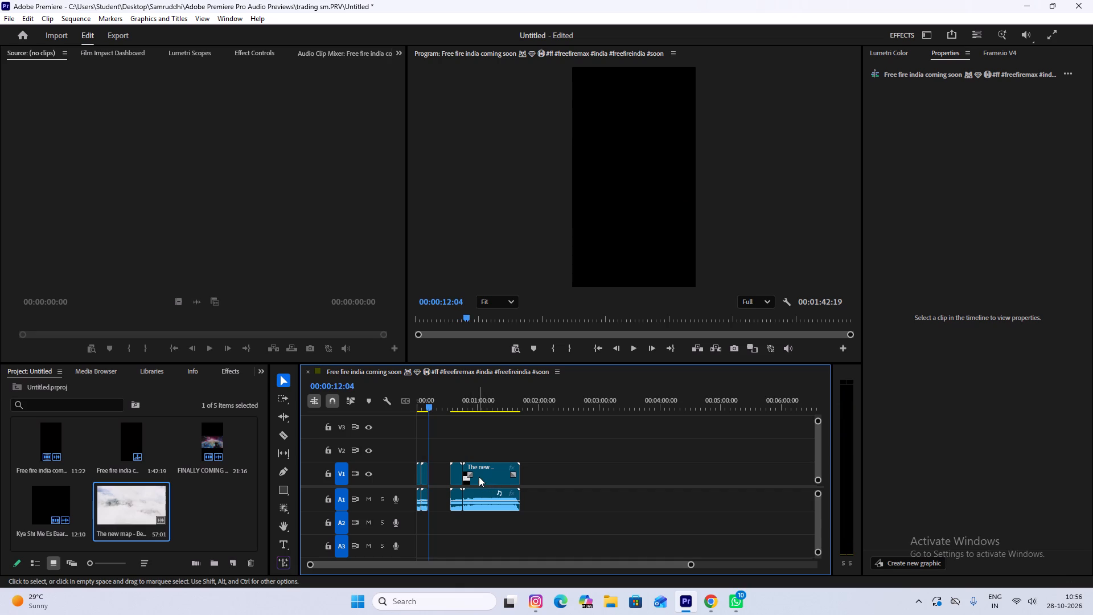
Move the video and audio of the "Kya Shi Me Es Baar" and "The new map" clips together back against the end of the "FINALLY COMING" clip.
{"action": "left_click", "coordinate": [479, 477]}
{"action": "left_click", "coordinate": [457, 479], "text": "shift"}
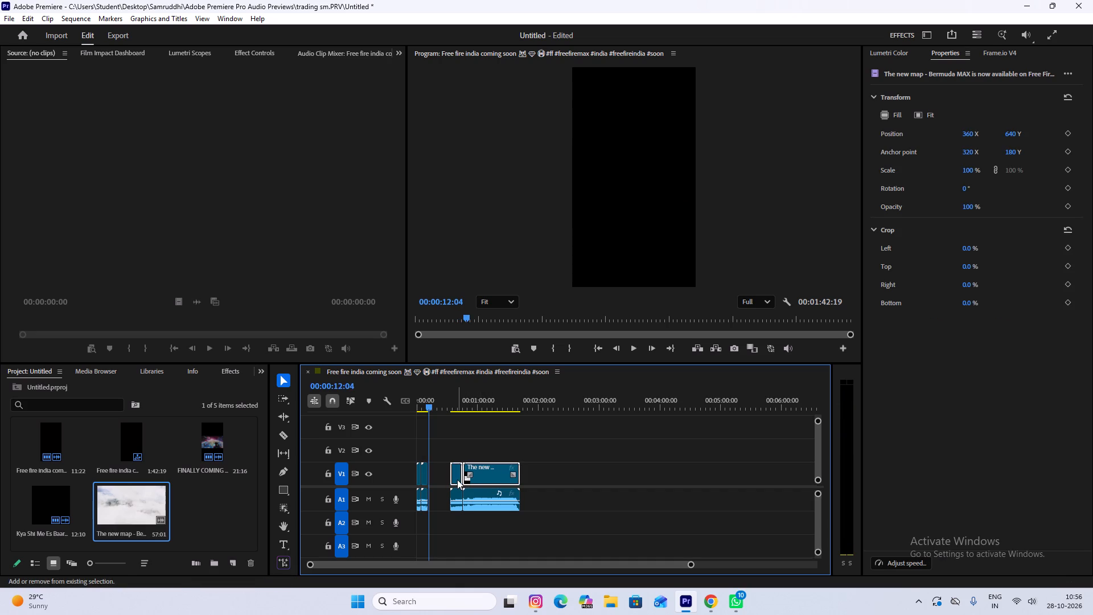
{"action": "left_click", "coordinate": [458, 498], "text": "shift"}
{"action": "left_click", "coordinate": [482, 496], "text": "shift"}
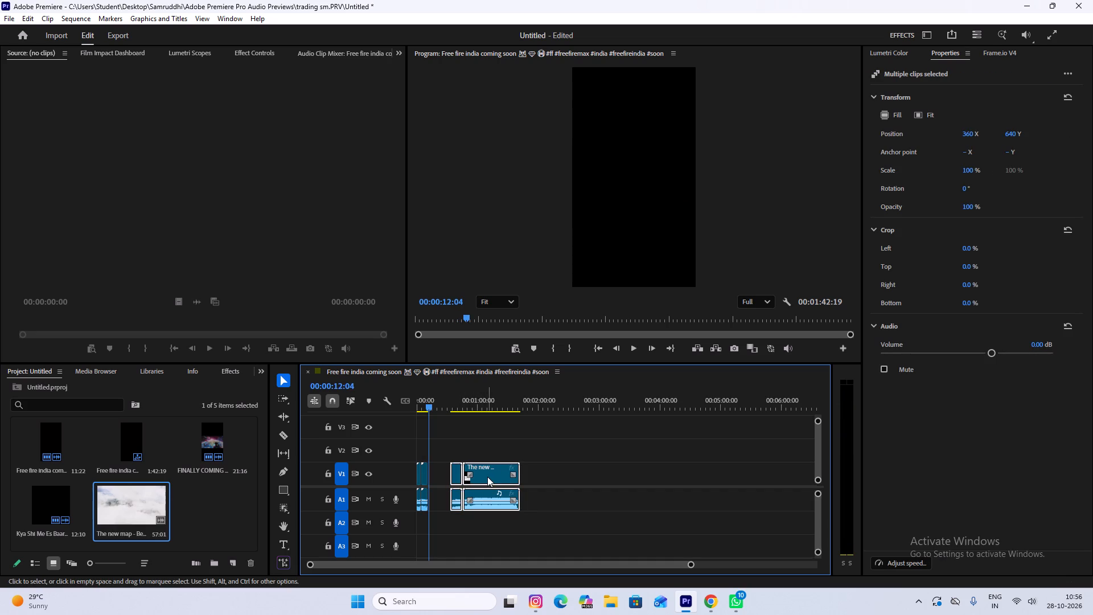
{"action": "left_click_drag", "start_coordinate": [487, 477], "coordinate": [465, 473]}
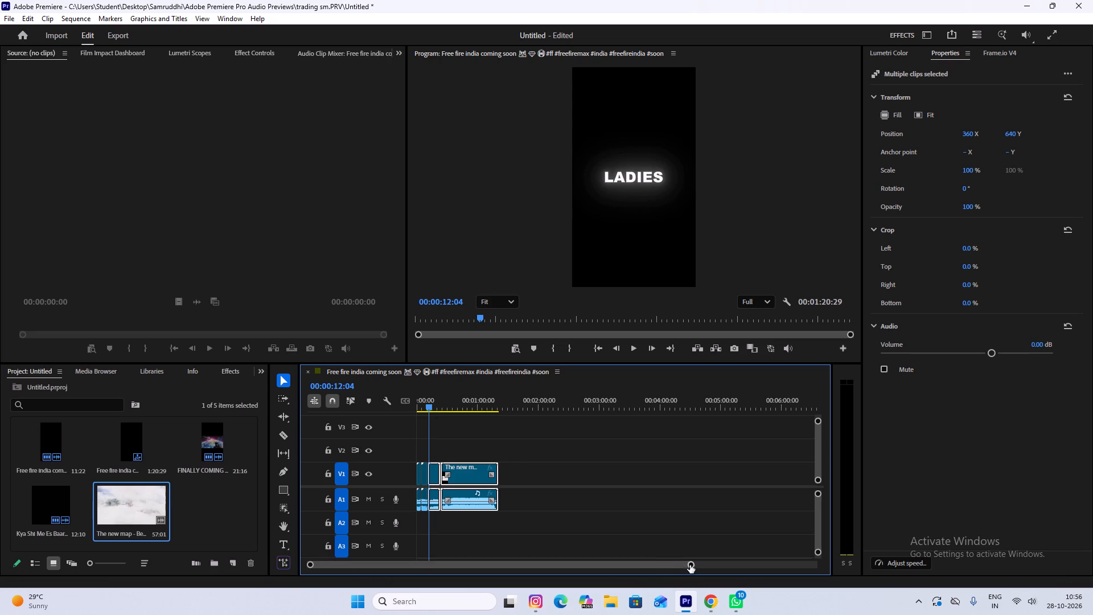
Play the sequence from its start through to "The new map" clip to check the joined clips.
{"action": "left_click_drag", "start_coordinate": [690, 564], "coordinate": [420, 564]}
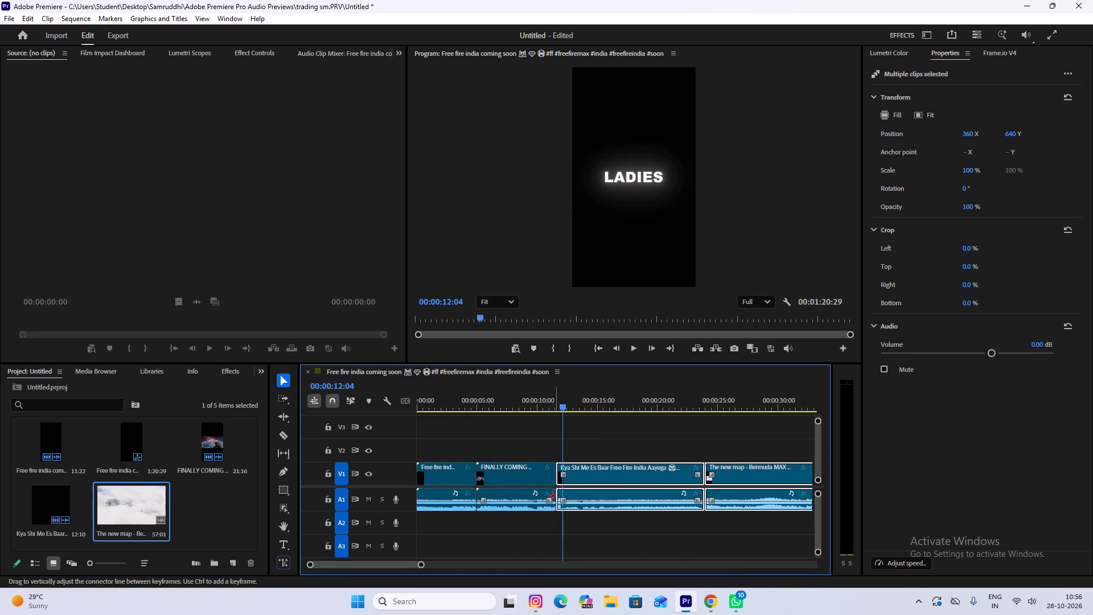
{"action": "left_click_drag", "start_coordinate": [561, 402], "coordinate": [375, 399]}
{"action": "key", "text": "space"}
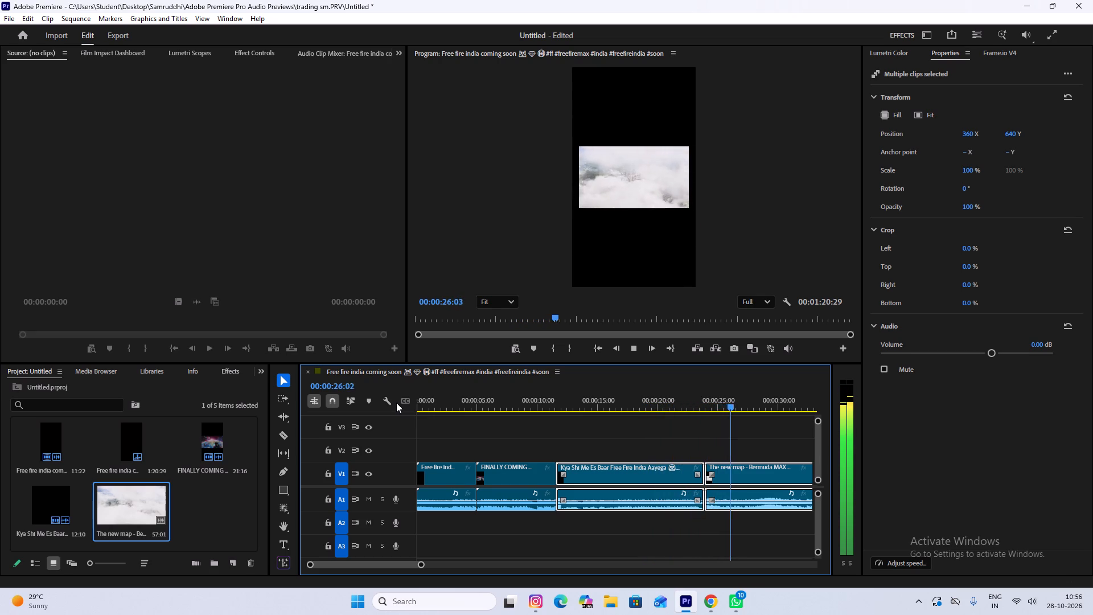
{"action": "left_click", "coordinate": [770, 477]}
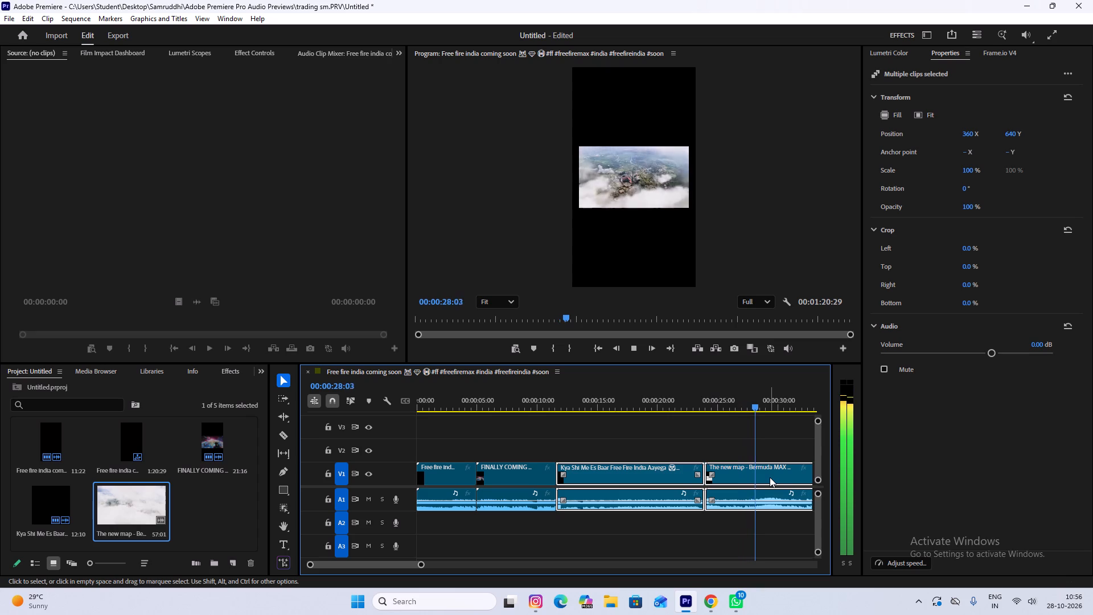
Enlarge "The new map" clip in the program frame to a scale of 114% so it fills the frame width.
{"action": "left_click", "coordinate": [640, 190]}
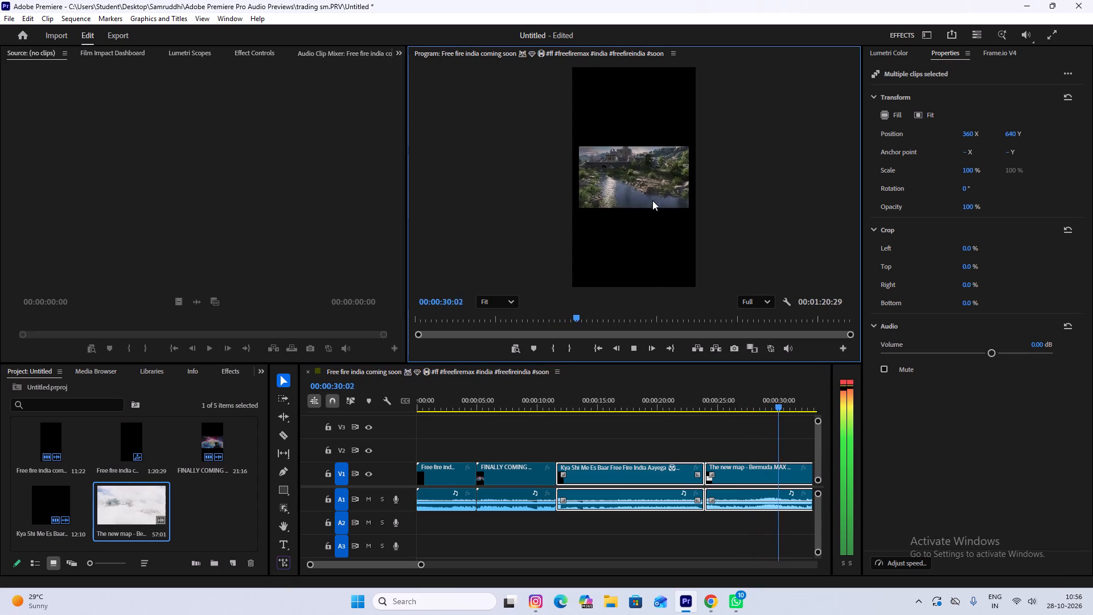
{"action": "double_click", "coordinate": [640, 179]}
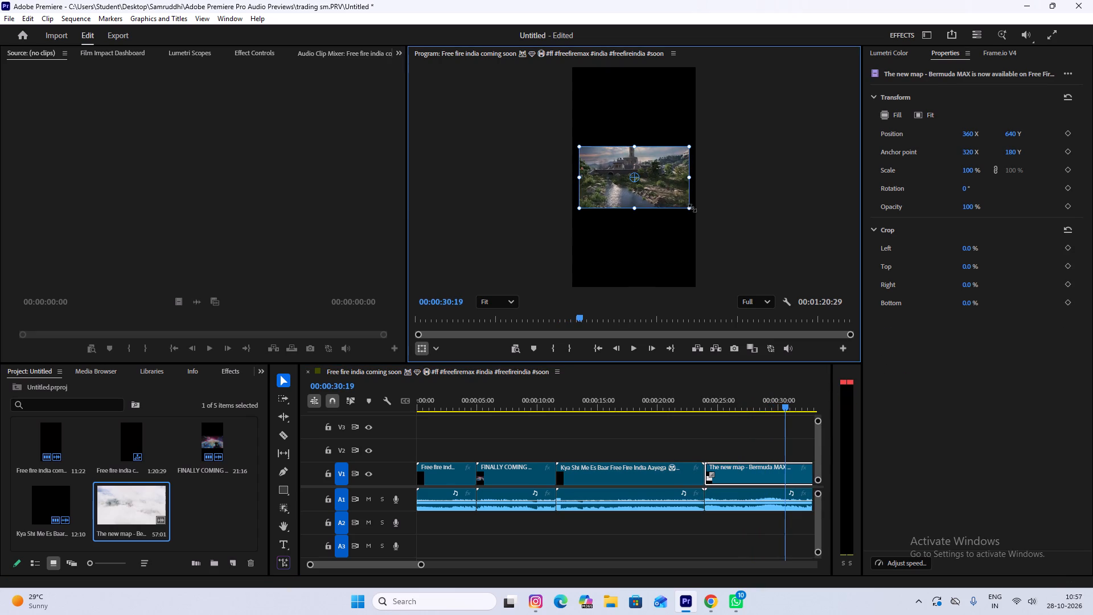
{"action": "left_click_drag", "start_coordinate": [690, 209], "coordinate": [697, 212]}
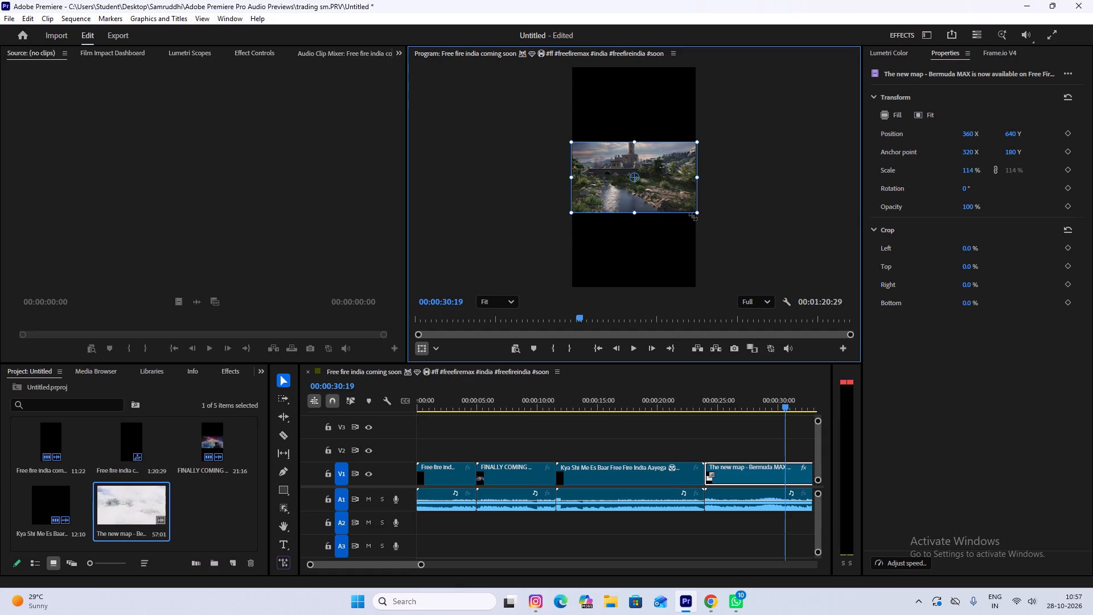
Check the framing of the "Kya Shi Me Es Baar" and "FINALLY COMING" clips, and play the sequence from its start to review the cuts.
{"action": "left_click", "coordinate": [647, 475]}
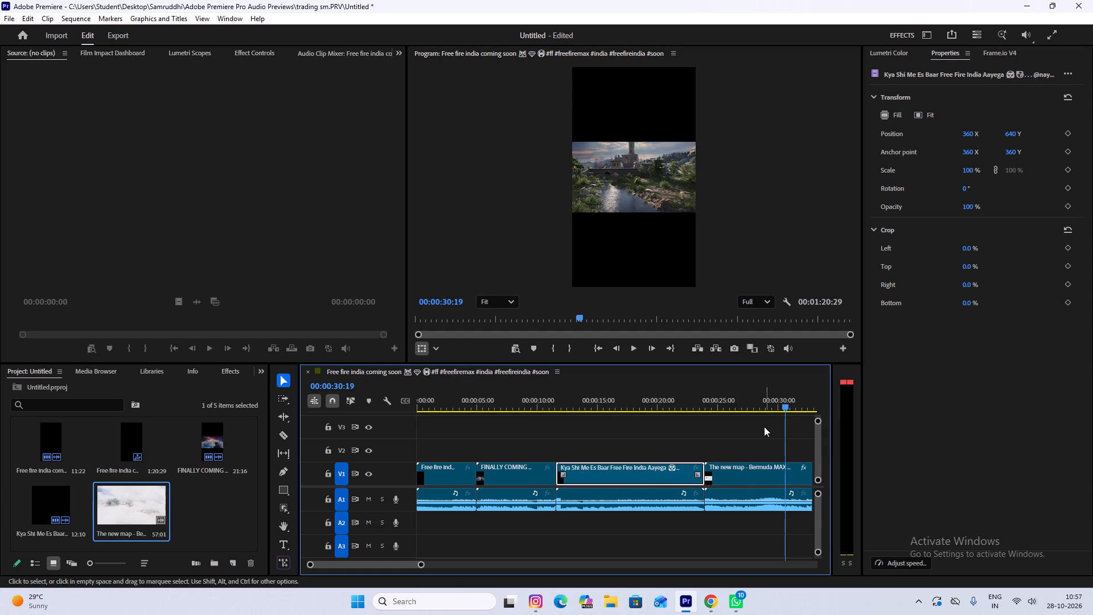
{"action": "left_click_drag", "start_coordinate": [784, 405], "coordinate": [668, 401]}
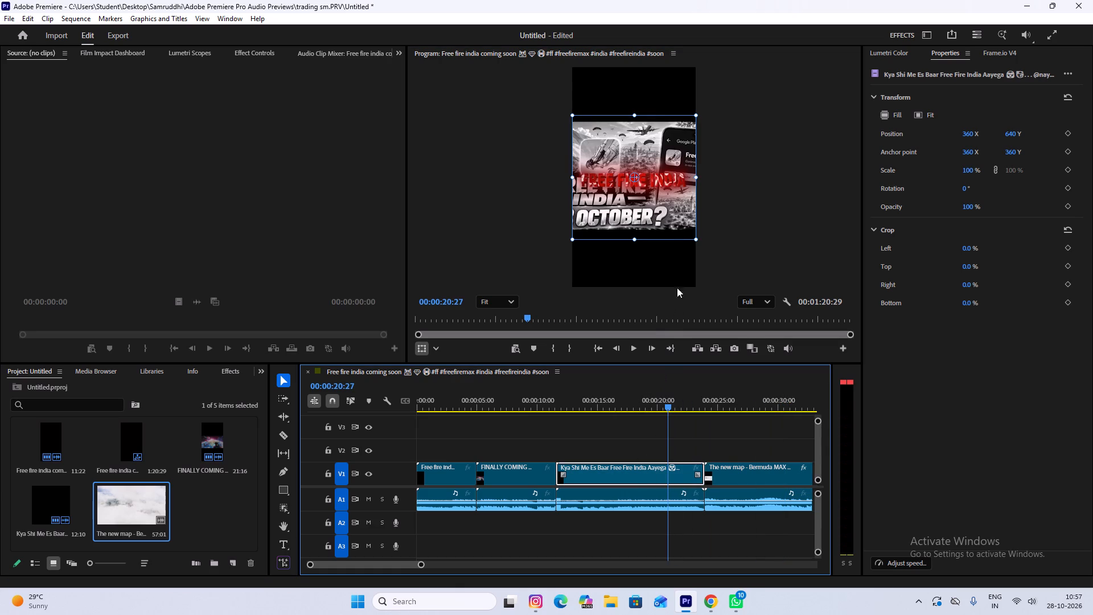
{"action": "left_click", "coordinate": [524, 478]}
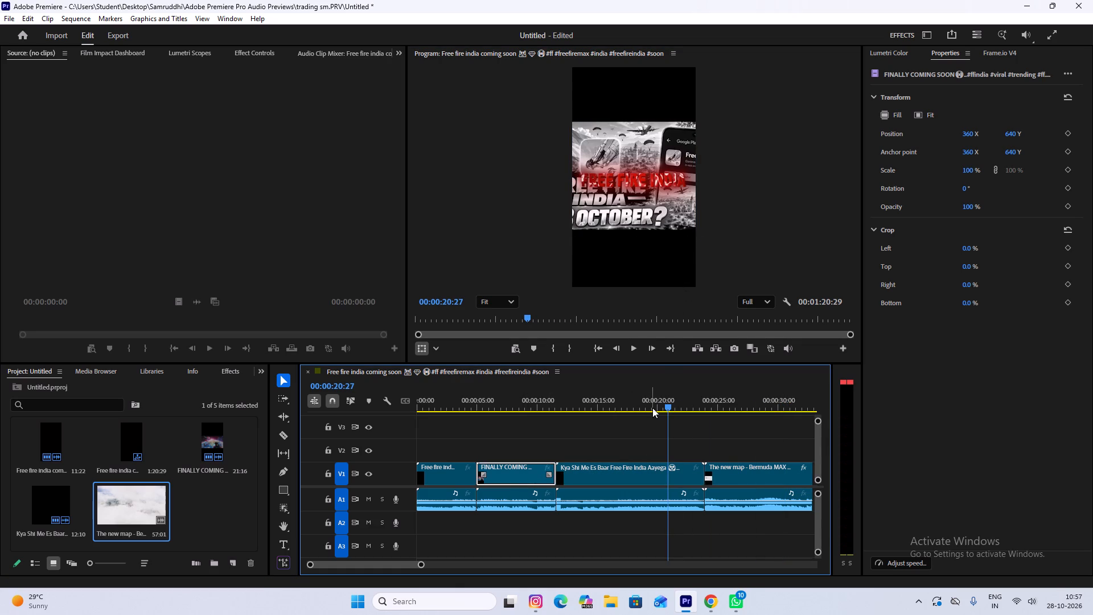
{"action": "left_click_drag", "start_coordinate": [647, 408], "coordinate": [540, 411]}
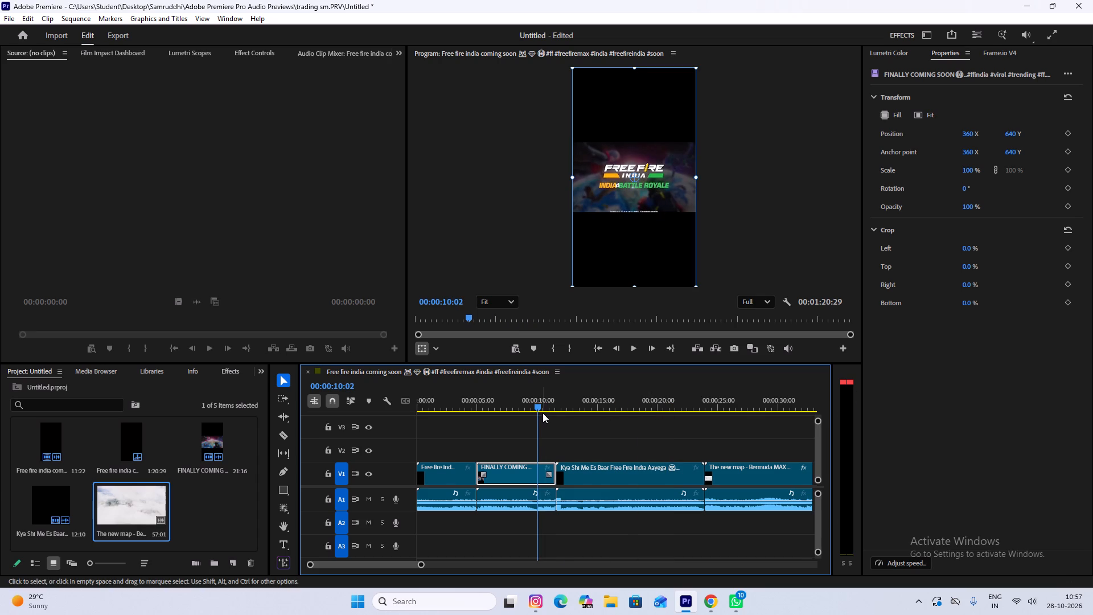
{"action": "left_click_drag", "start_coordinate": [527, 403], "coordinate": [405, 404]}
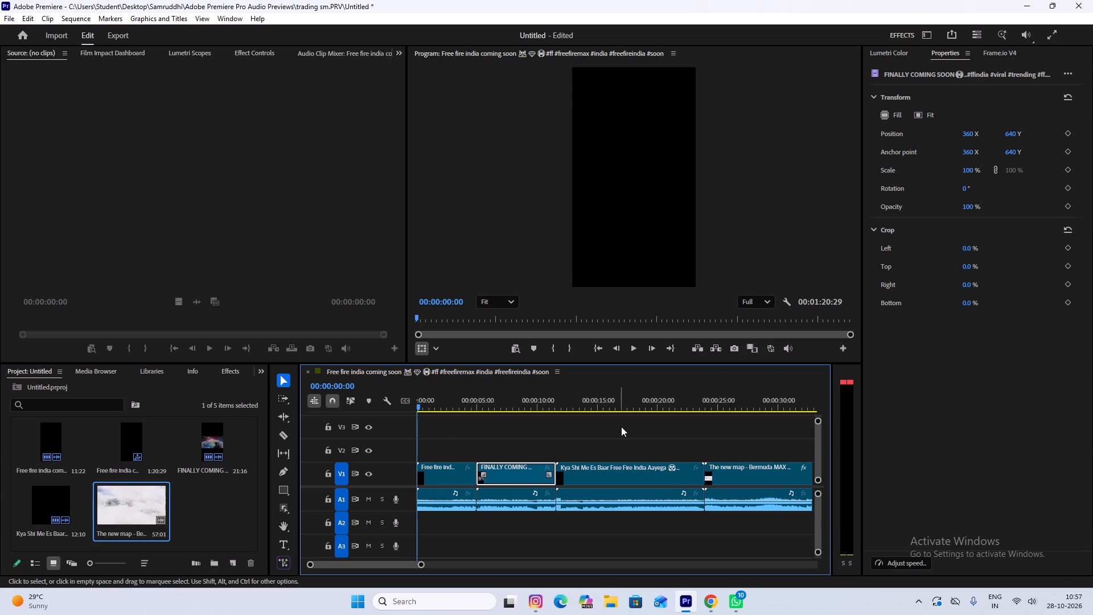
{"action": "key", "text": "space"}
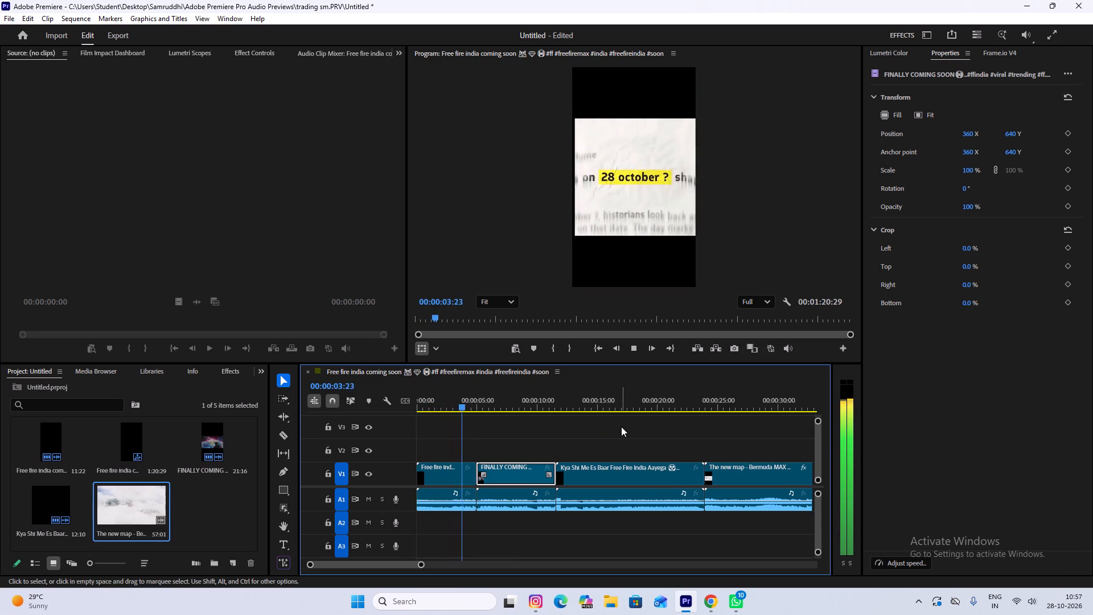
{"action": "key", "text": "space"}
{"action": "key", "text": "space"}
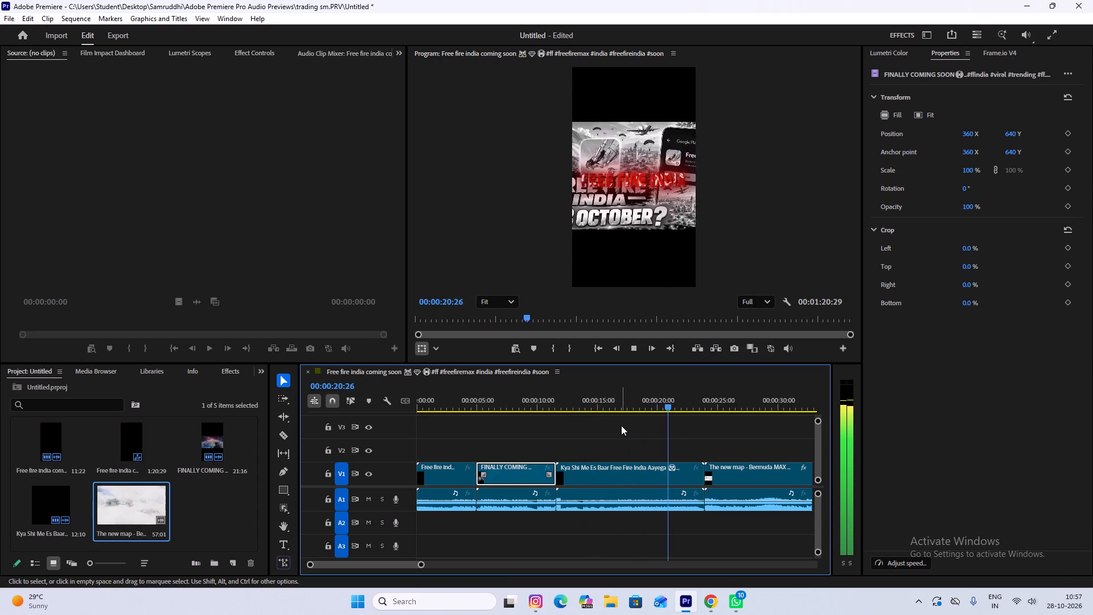
{"action": "key", "text": "space"}
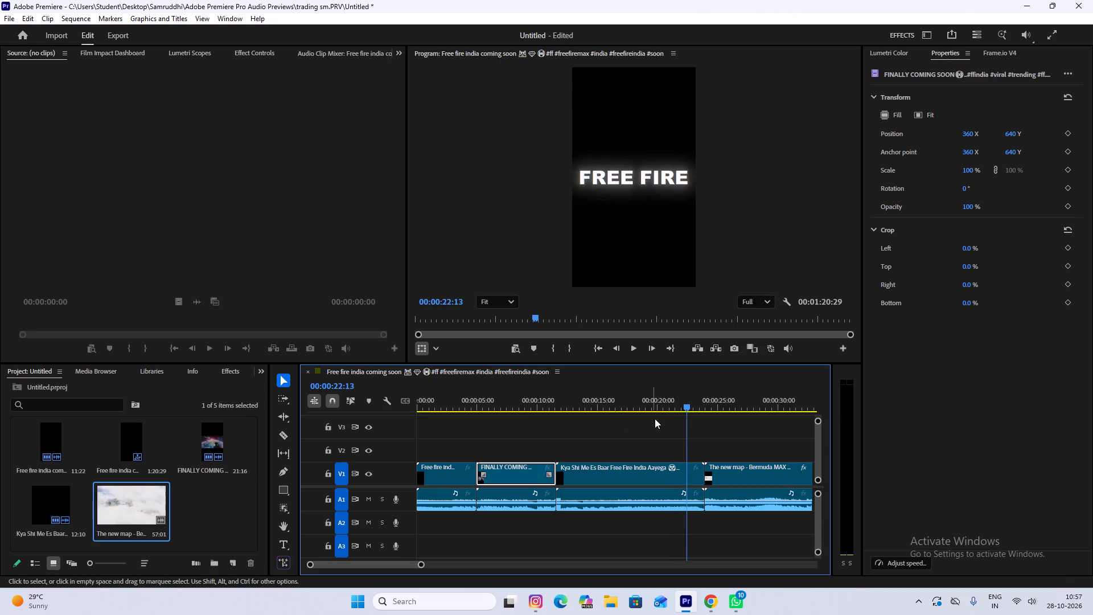
Trim the end of the "Kya Shi Me Es Baar" clip's video and audio back to about 00:00:22:07, cutting off its closing part.
{"action": "left_click_drag", "start_coordinate": [684, 405], "coordinate": [677, 404]}
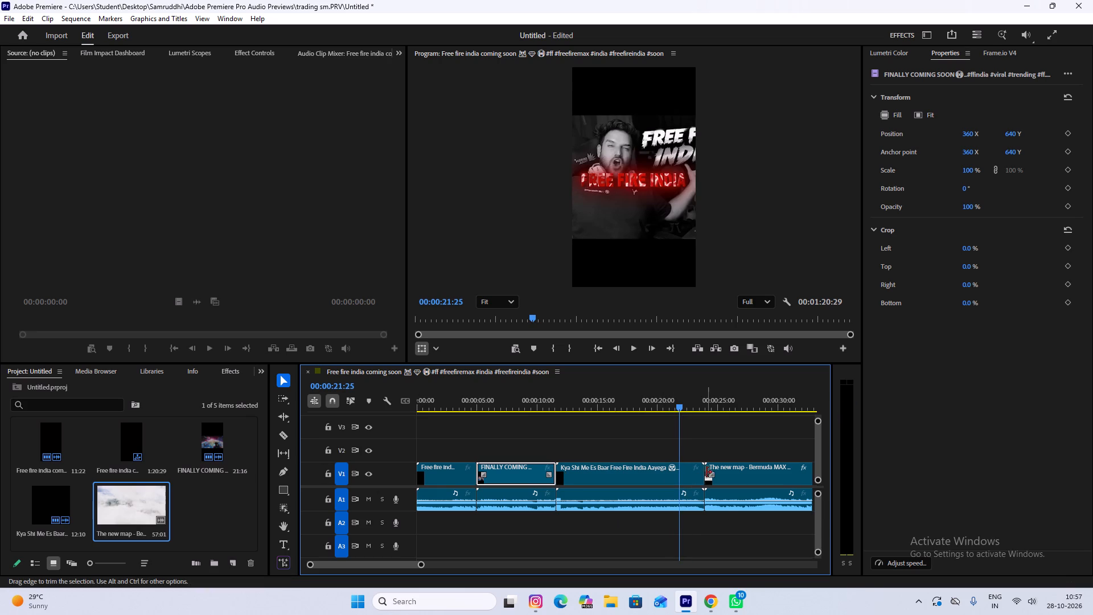
{"action": "left_click_drag", "start_coordinate": [702, 470], "coordinate": [682, 473]}
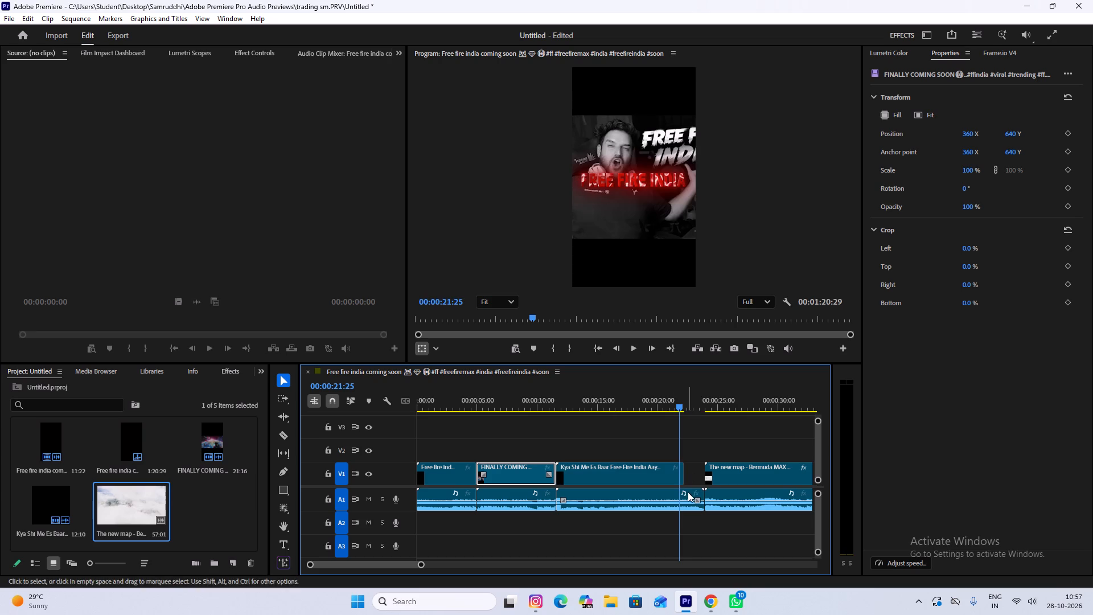
{"action": "left_click", "coordinate": [687, 493]}
{"action": "left_click_drag", "start_coordinate": [702, 496], "coordinate": [679, 493]}
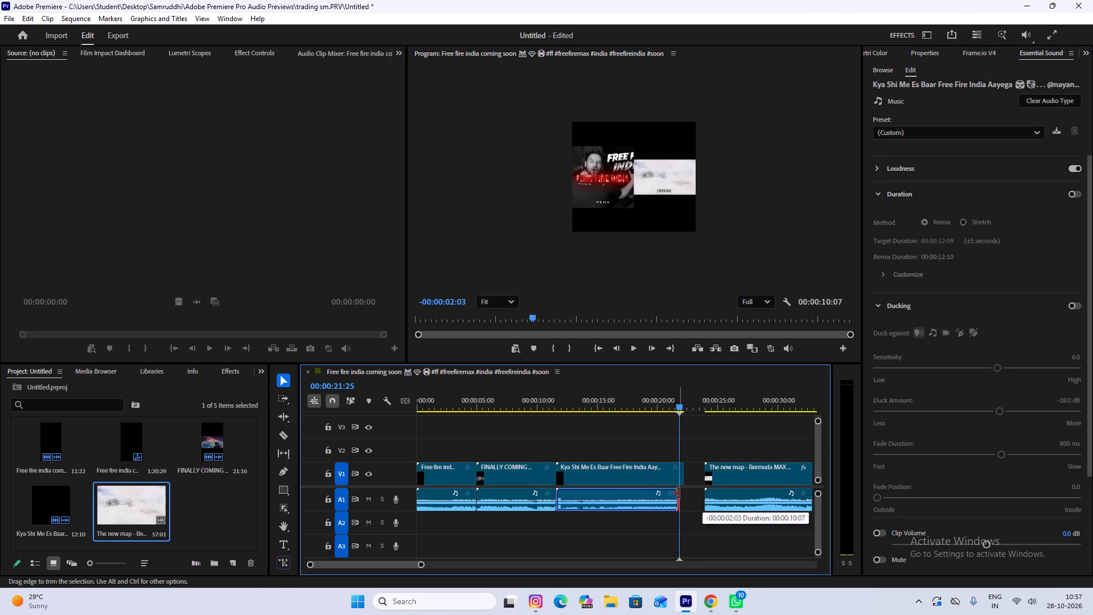
{"action": "left_click_drag", "start_coordinate": [679, 493], "coordinate": [687, 493]}
Move the video and the audio of "The new map" clip 00:00:01:21 earlier, against the trimmed end of the "Kya Shi Me Es Baar" clip.
{"action": "left_click", "coordinate": [737, 474]}
{"action": "left_click_drag", "start_coordinate": [736, 474], "coordinate": [721, 475]}
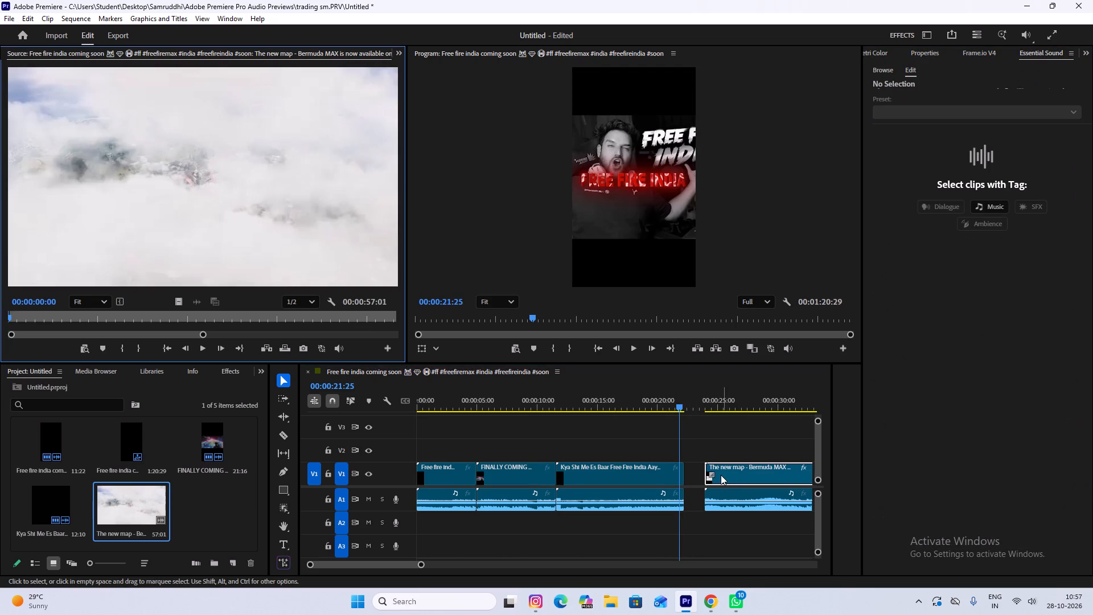
{"action": "left_click_drag", "start_coordinate": [721, 475], "coordinate": [716, 476]}
{"action": "left_click_drag", "start_coordinate": [726, 478], "coordinate": [706, 478]}
{"action": "left_click_drag", "start_coordinate": [735, 474], "coordinate": [725, 474]}
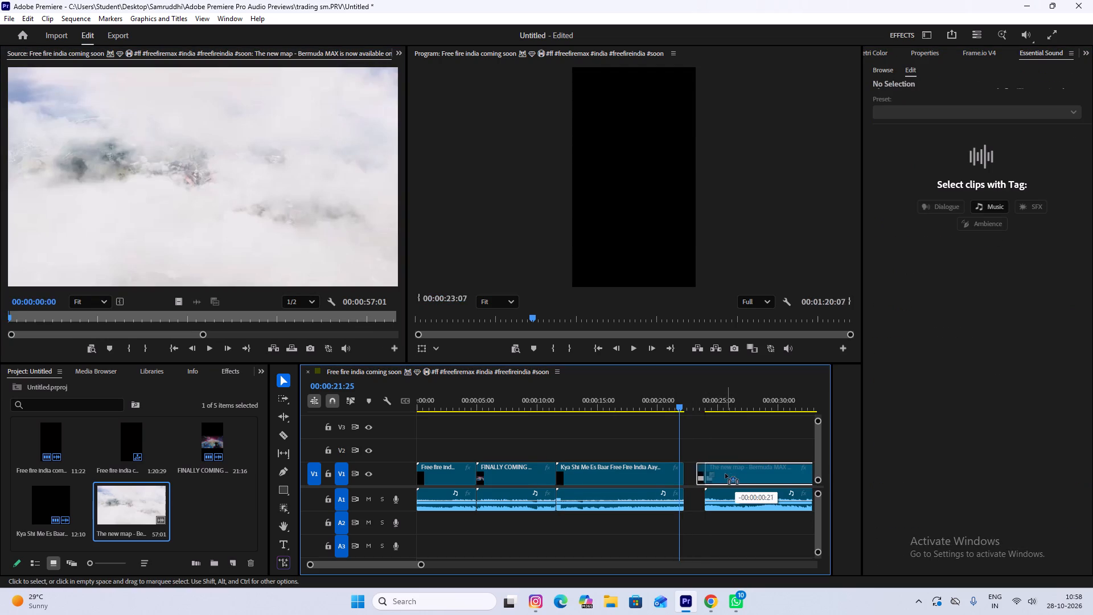
{"action": "left_click_drag", "start_coordinate": [725, 474], "coordinate": [719, 473]}
{"action": "left_click", "coordinate": [735, 491]}
{"action": "left_click_drag", "start_coordinate": [736, 493], "coordinate": [719, 494]}
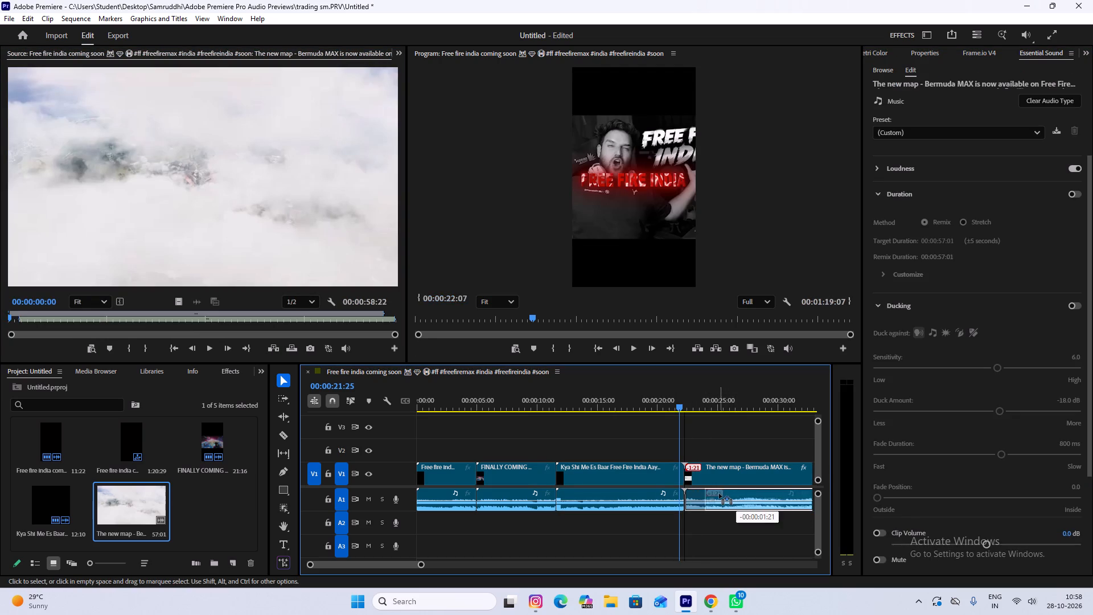
{"action": "left_click_drag", "start_coordinate": [719, 494], "coordinate": [720, 494]}
Play the sequence from 00:00:00:00 into "The new map" clip to review the finished edit.
{"action": "left_click_drag", "start_coordinate": [674, 408], "coordinate": [317, 416]}
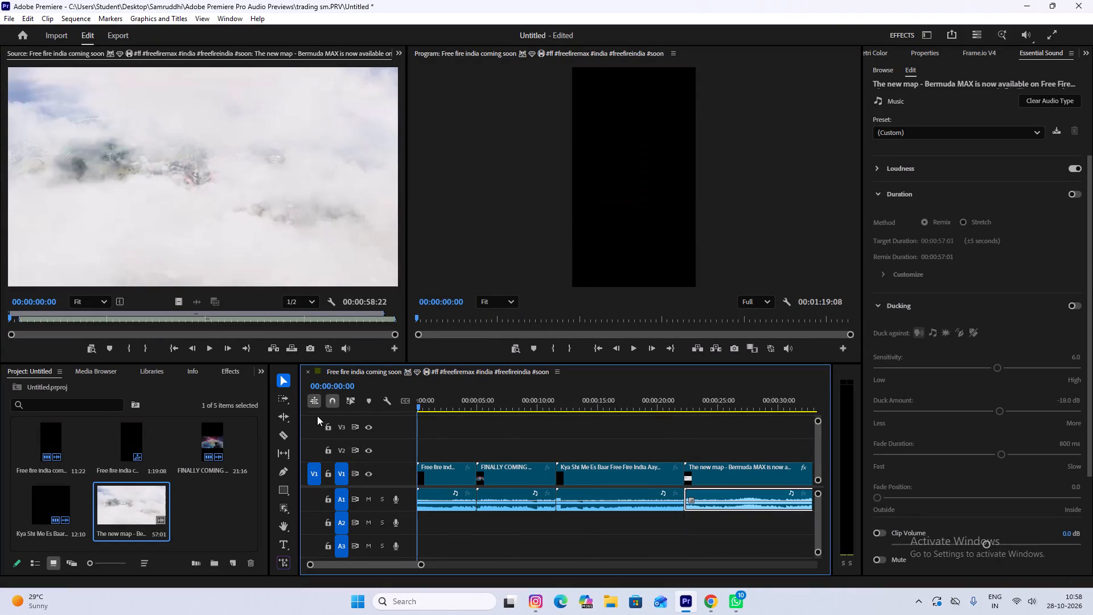
{"action": "key", "text": "space"}
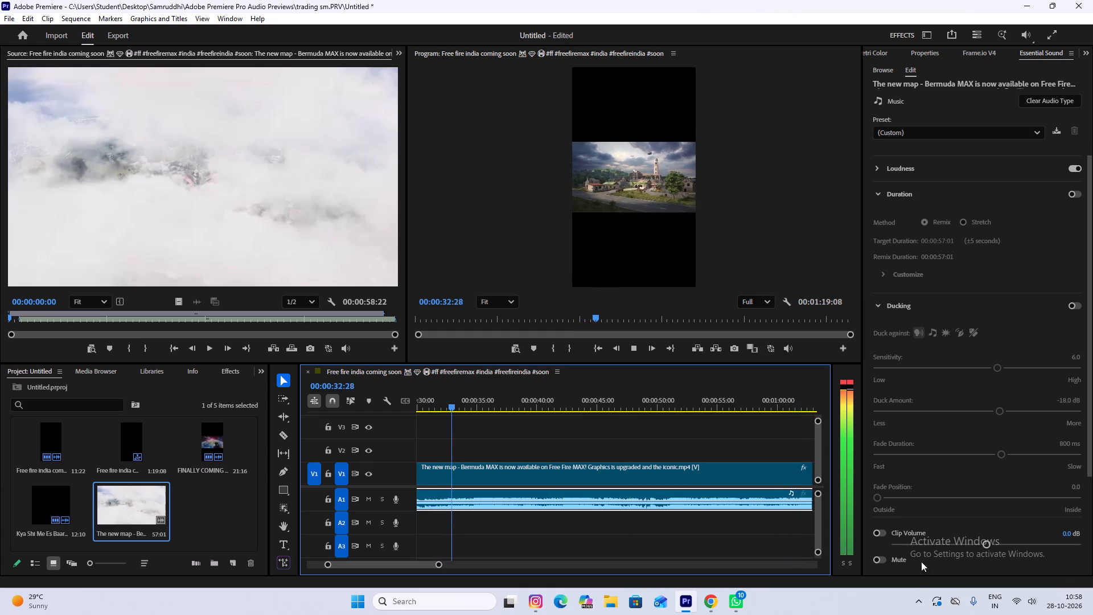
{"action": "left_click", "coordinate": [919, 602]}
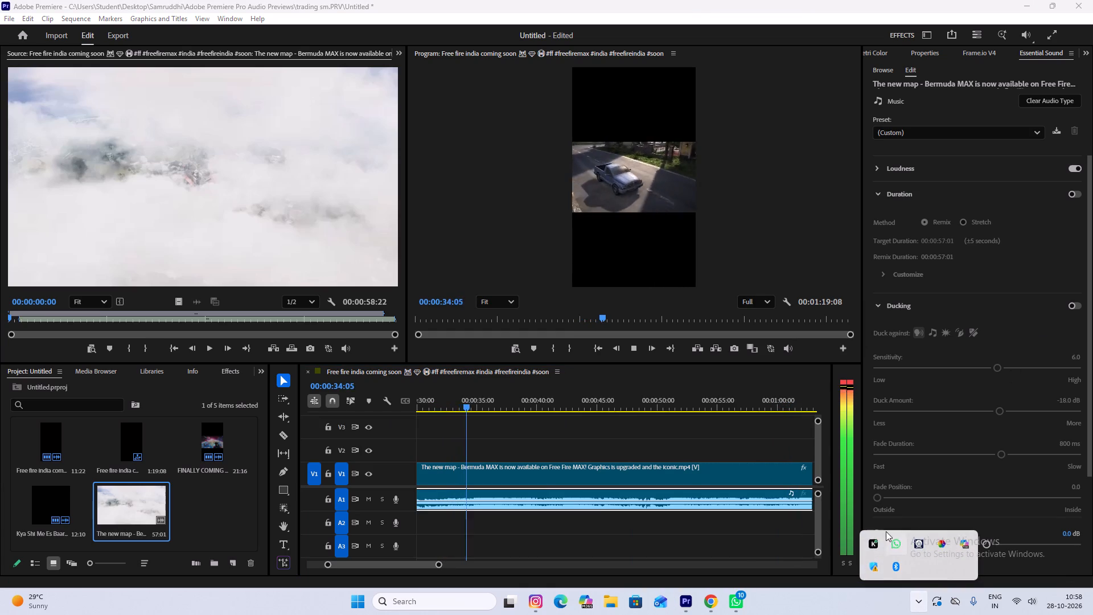
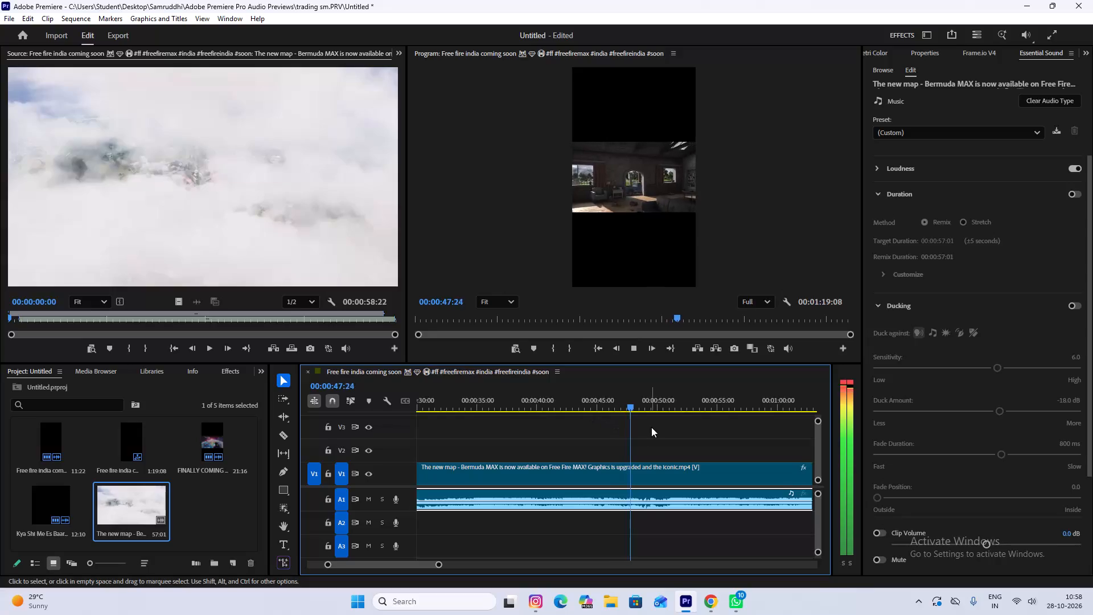
Watch the playback of "The new map" clip through its later part and stop it at about 00:01:09:26.
{"action": "scroll", "coordinate": [651, 427], "scroll_direction": "up", "scroll_amount": 1}
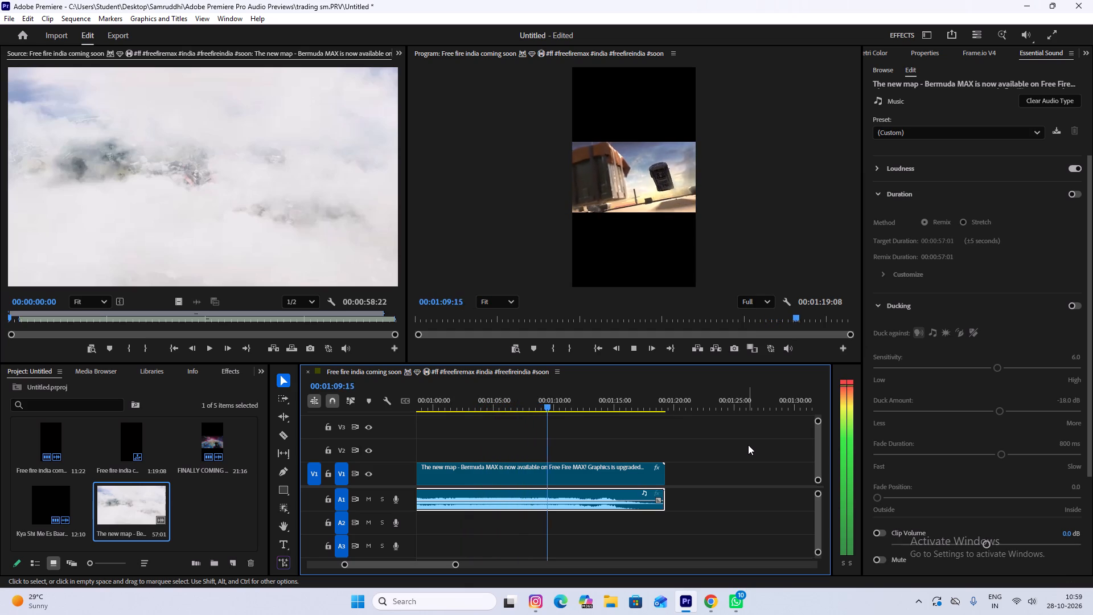
{"action": "key", "text": "space"}
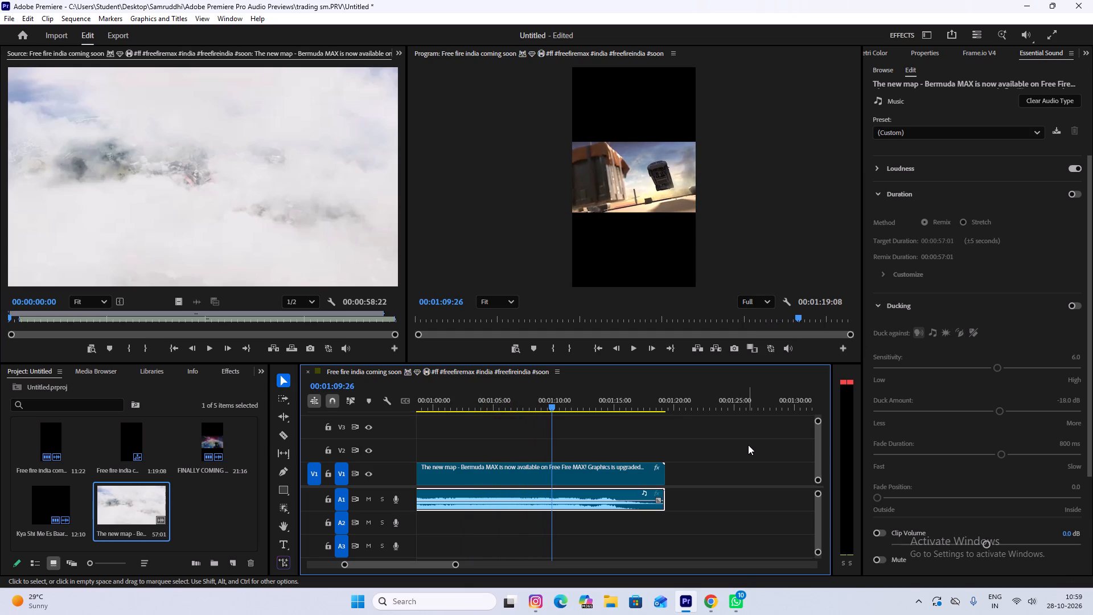
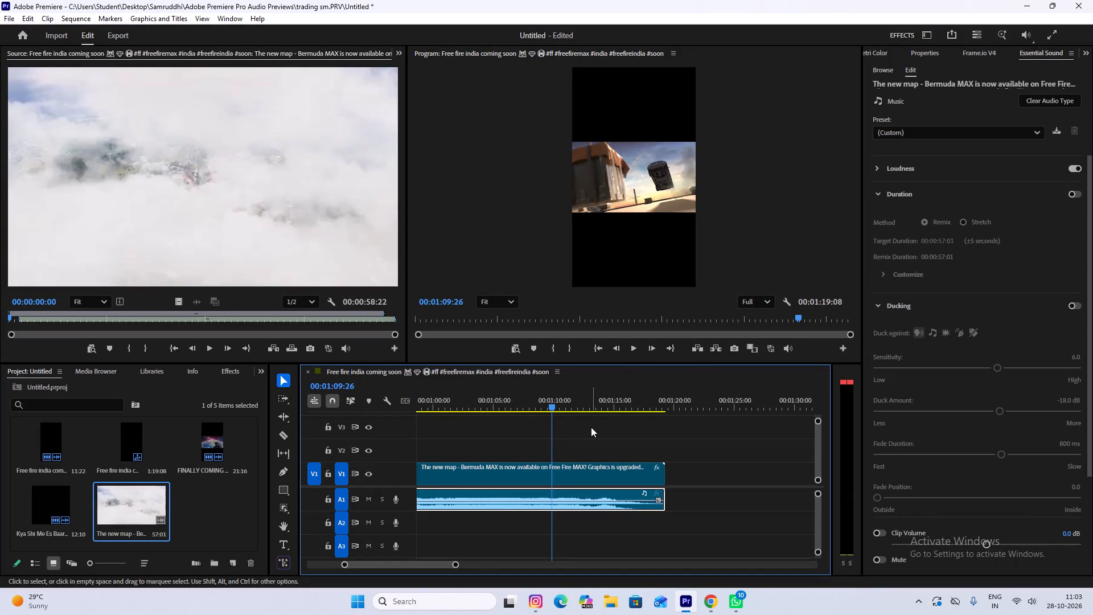
Play the sequence from its start into "The new map" clip and move the playhead back to about 00:00:28:24.
{"action": "left_click_drag", "start_coordinate": [546, 403], "coordinate": [525, 401]}
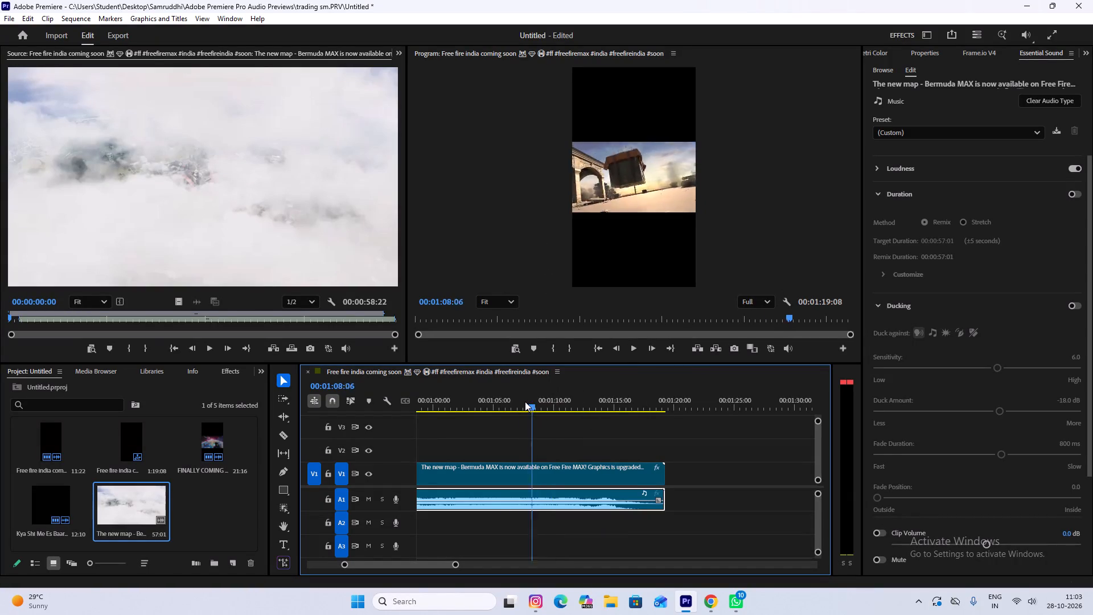
{"action": "left_click_drag", "start_coordinate": [525, 401], "coordinate": [206, 449]}
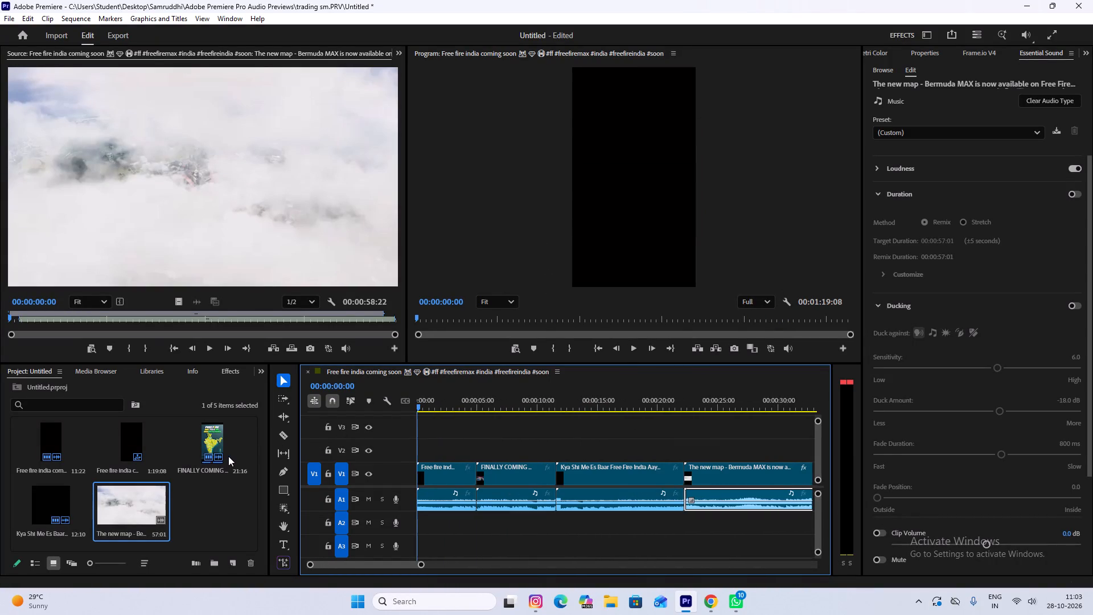
{"action": "key", "text": "space"}
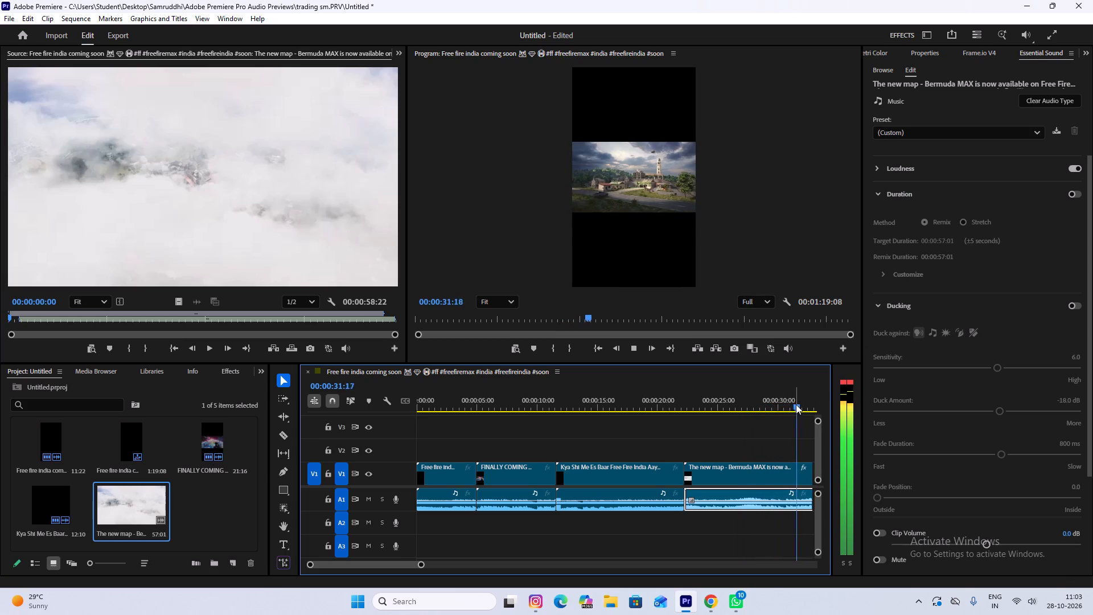
{"action": "left_click_drag", "start_coordinate": [796, 404], "coordinate": [762, 407]}
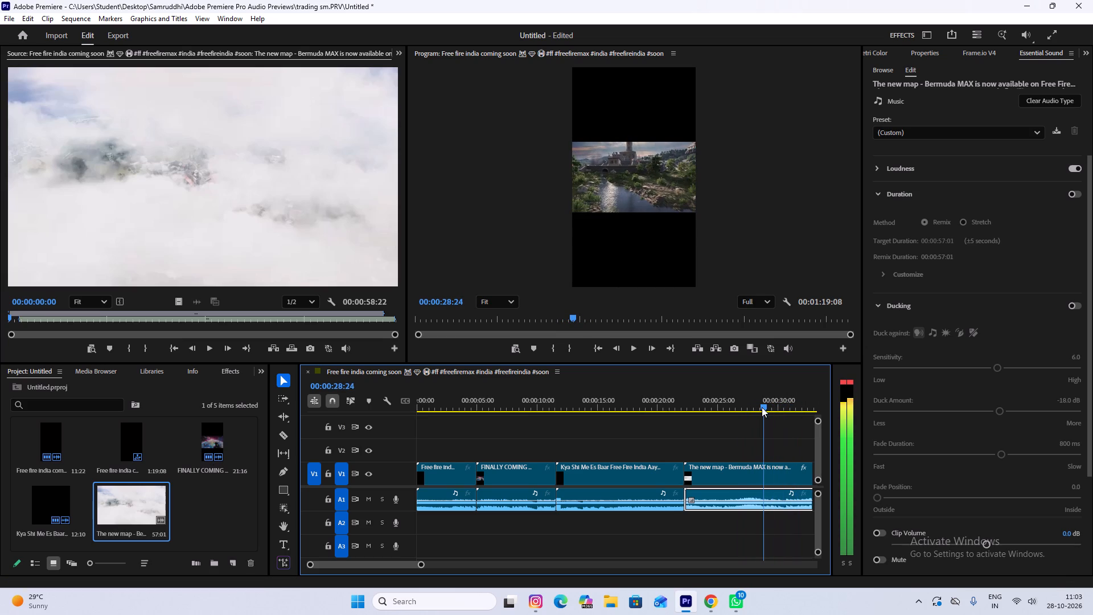
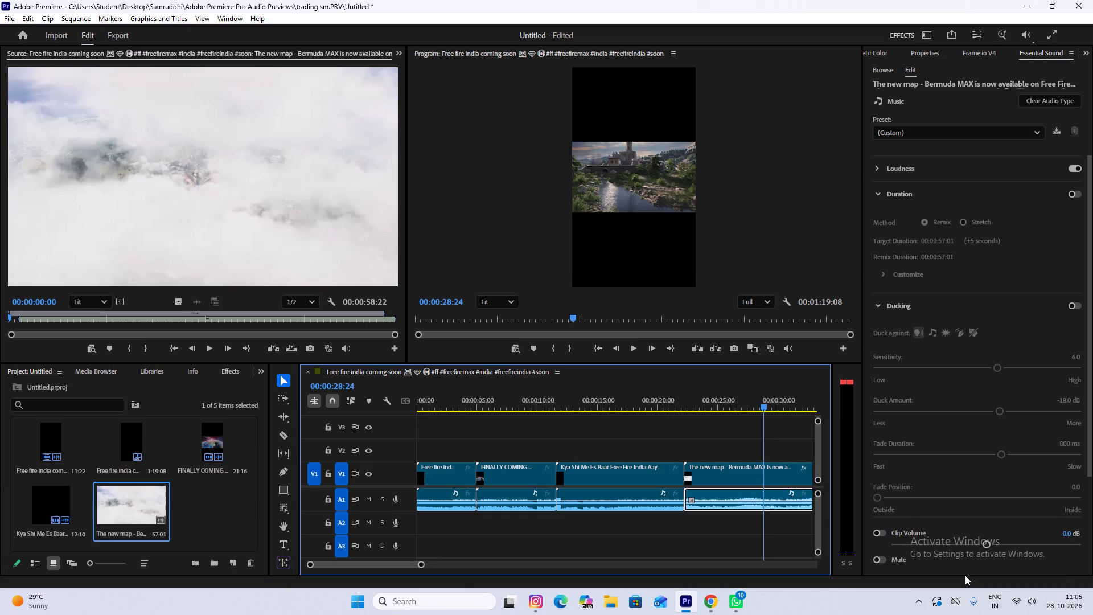
Show the hidden system tray icons on the Windows taskbar.
{"action": "left_click", "coordinate": [922, 595]}
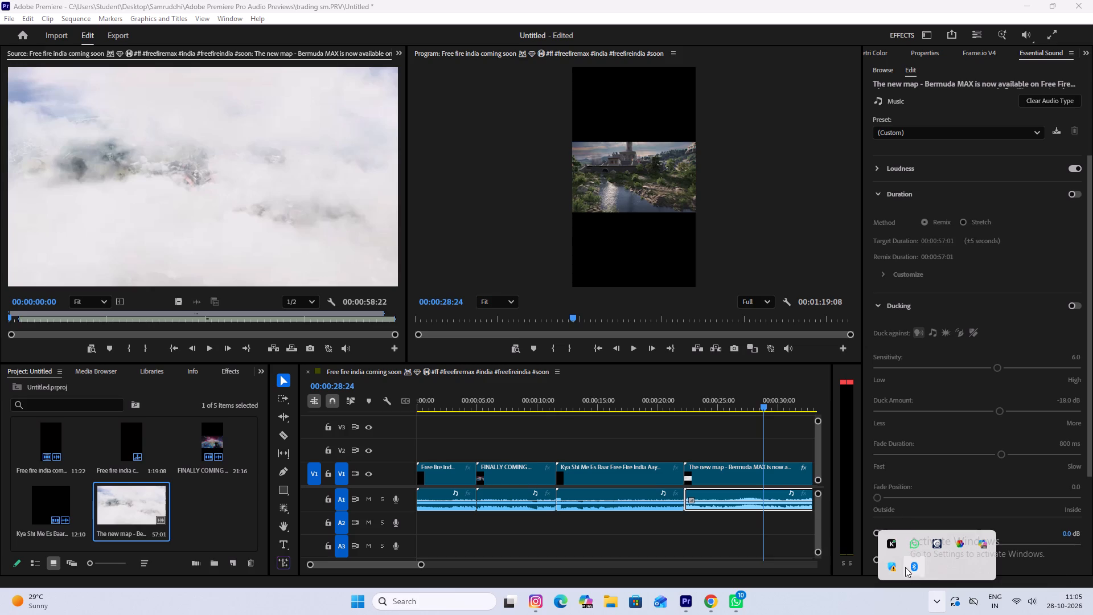
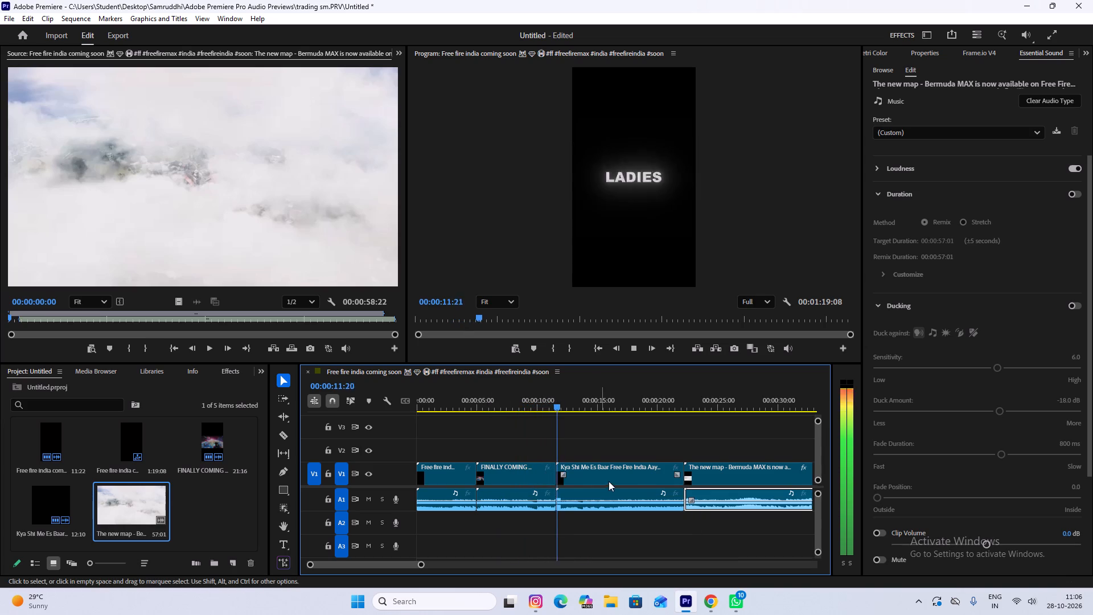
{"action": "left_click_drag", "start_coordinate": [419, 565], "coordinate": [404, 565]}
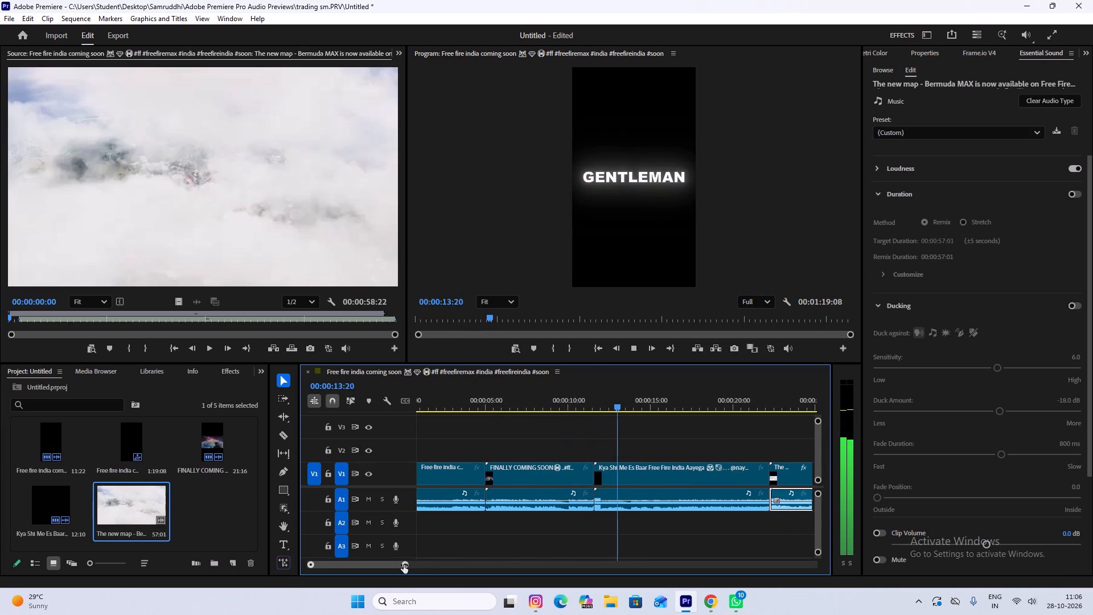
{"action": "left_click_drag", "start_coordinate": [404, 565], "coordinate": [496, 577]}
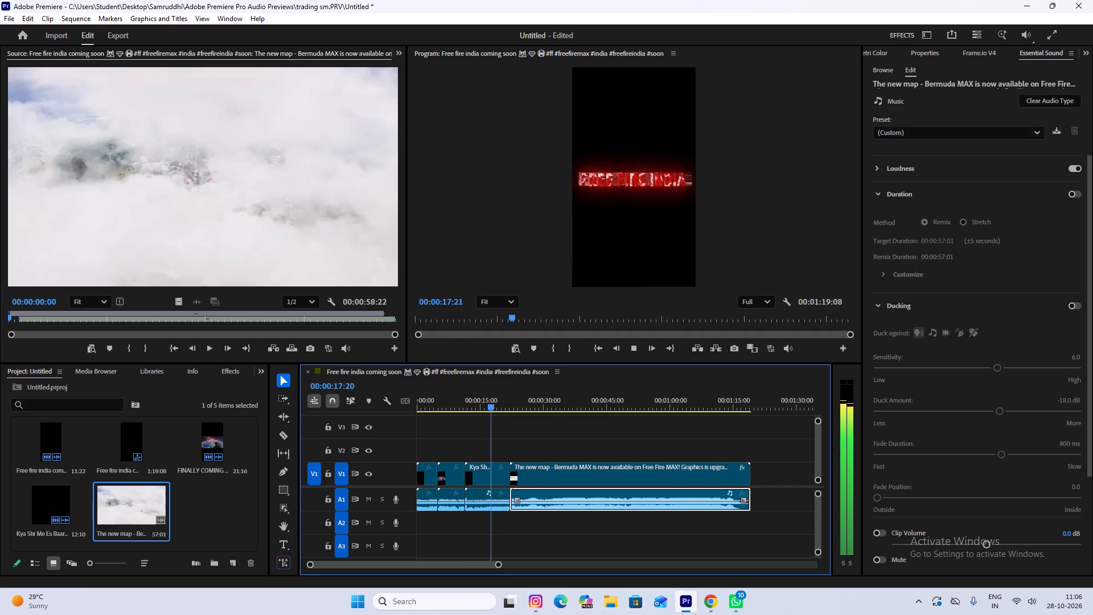
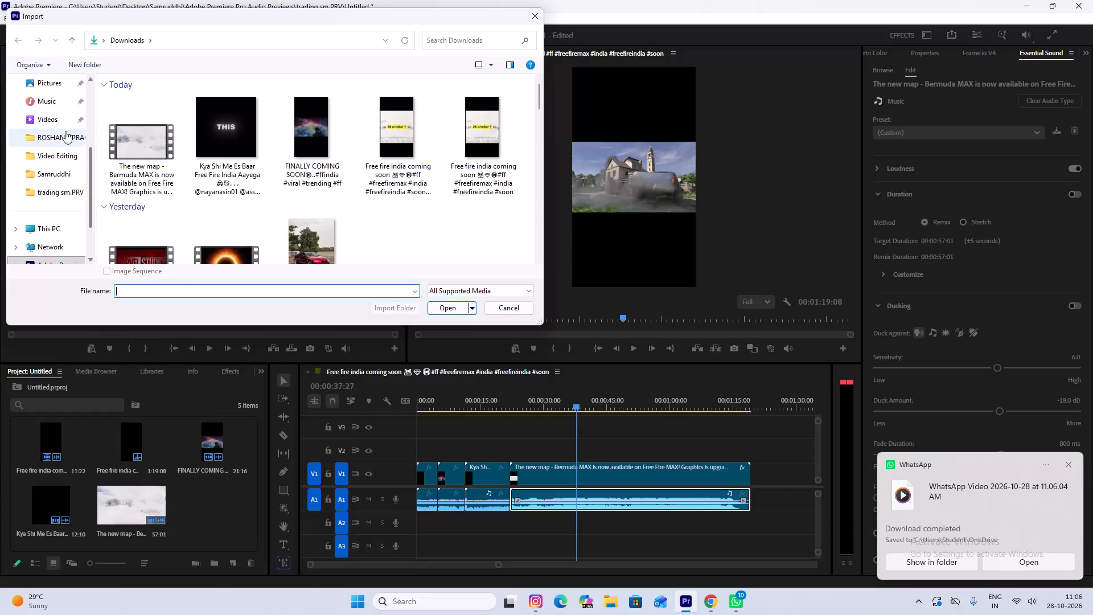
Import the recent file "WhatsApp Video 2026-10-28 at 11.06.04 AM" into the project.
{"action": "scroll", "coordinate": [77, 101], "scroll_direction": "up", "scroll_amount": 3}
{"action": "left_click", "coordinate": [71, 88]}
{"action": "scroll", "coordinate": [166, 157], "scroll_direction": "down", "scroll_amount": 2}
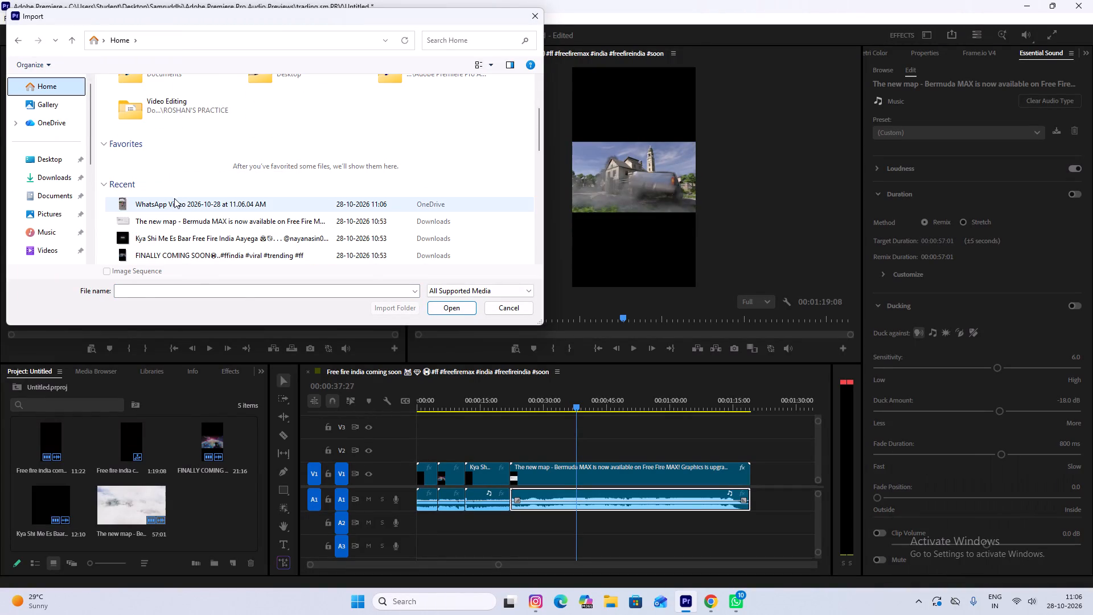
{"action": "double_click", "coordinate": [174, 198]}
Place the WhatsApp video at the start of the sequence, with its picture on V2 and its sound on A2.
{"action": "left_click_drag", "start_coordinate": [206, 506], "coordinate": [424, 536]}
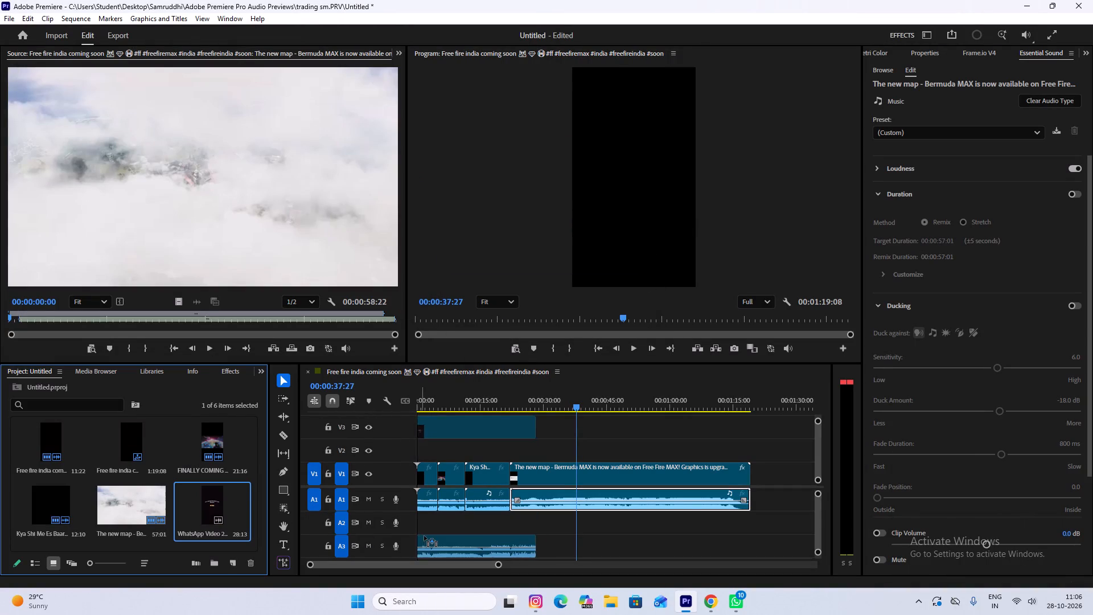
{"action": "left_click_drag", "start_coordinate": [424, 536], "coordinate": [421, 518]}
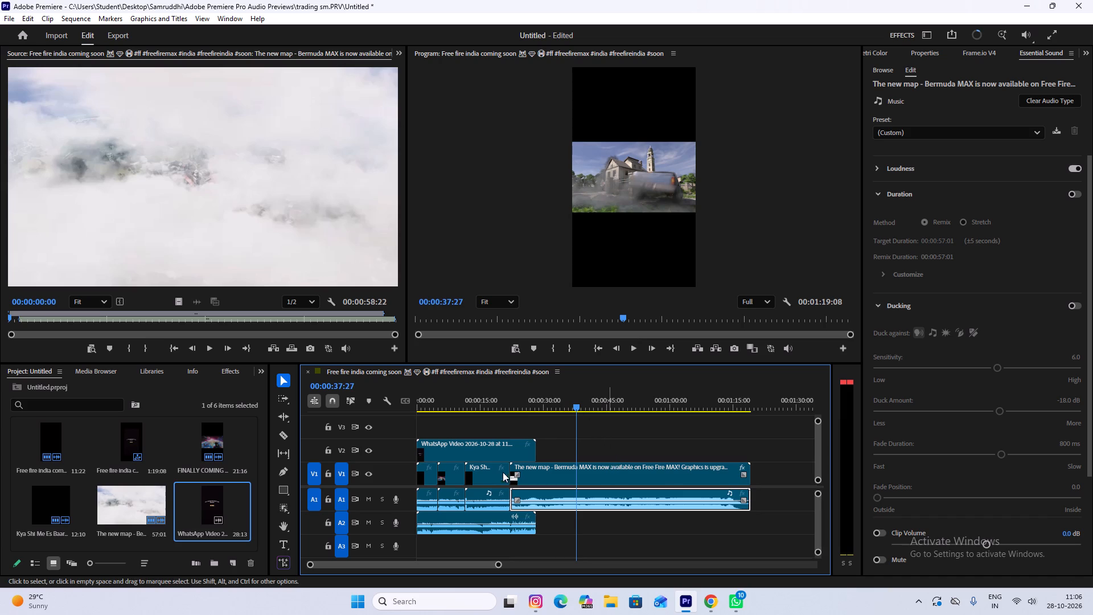
Play the sequence from 00:00:00:00 to review the WhatsApp video overlaid on the Free Fire clips.
{"action": "left_click", "coordinate": [425, 497]}
{"action": "left_click_drag", "start_coordinate": [573, 404], "coordinate": [570, 404]}
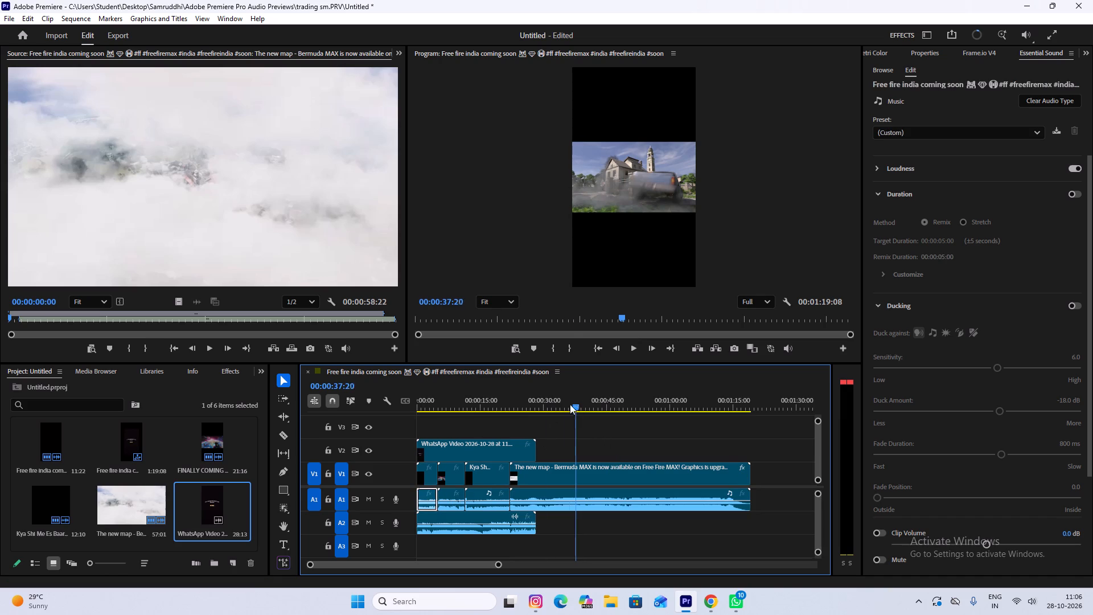
{"action": "left_click_drag", "start_coordinate": [570, 404], "coordinate": [380, 397]}
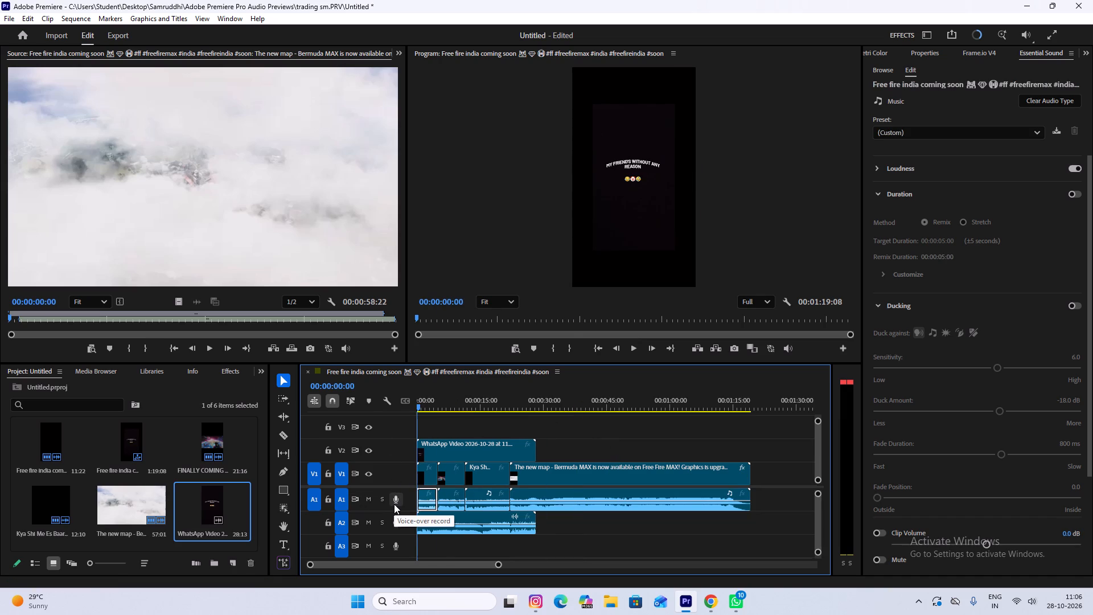
{"action": "left_click", "coordinate": [394, 504]}
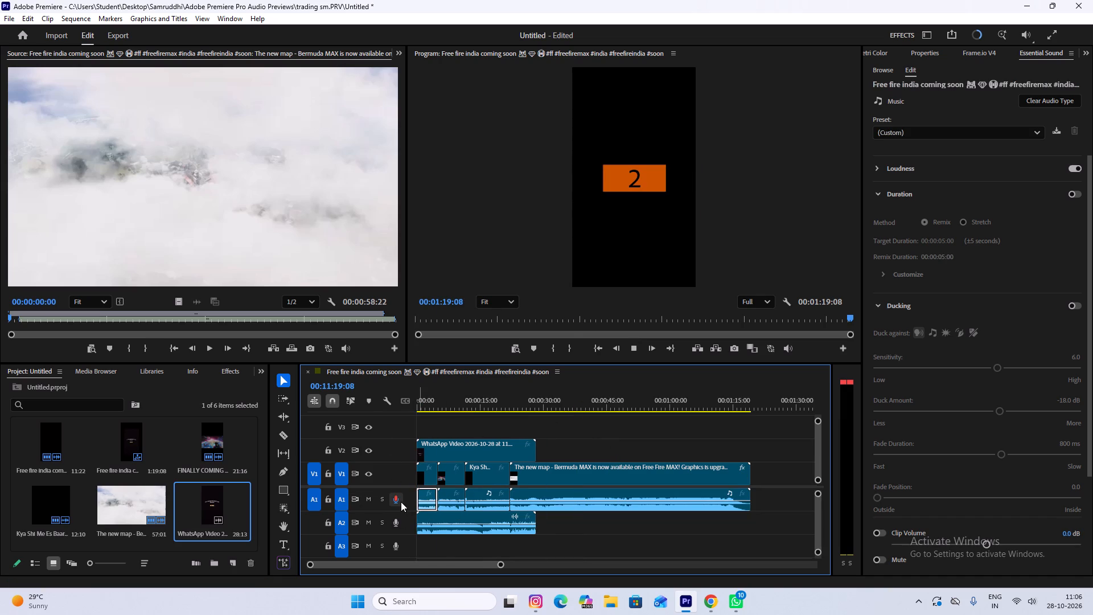
{"action": "left_click", "coordinate": [399, 501]}
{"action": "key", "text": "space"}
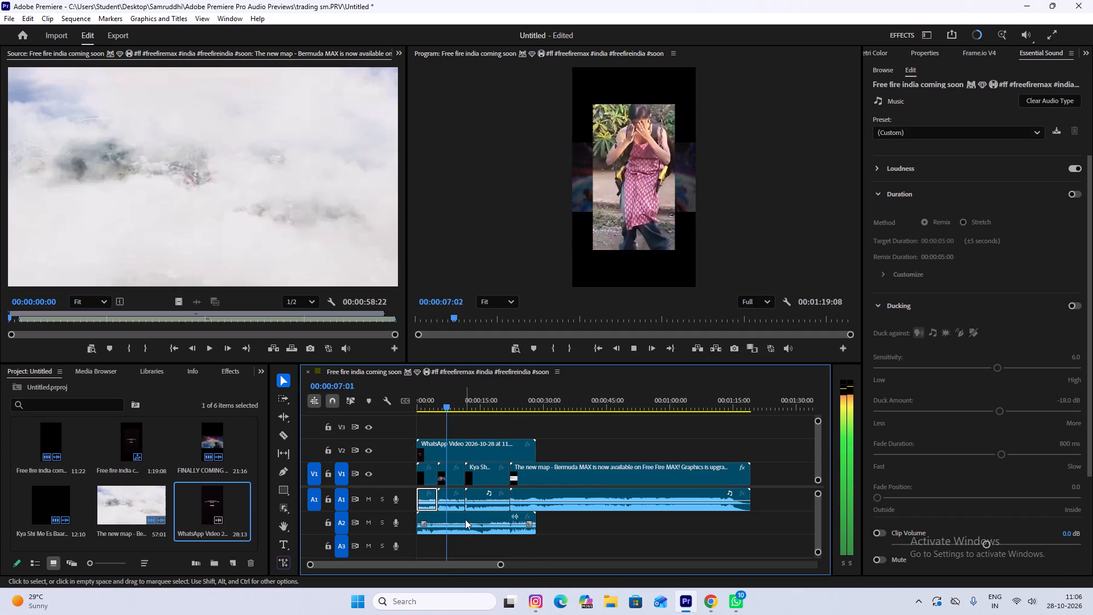
{"action": "left_click", "coordinate": [474, 452]}
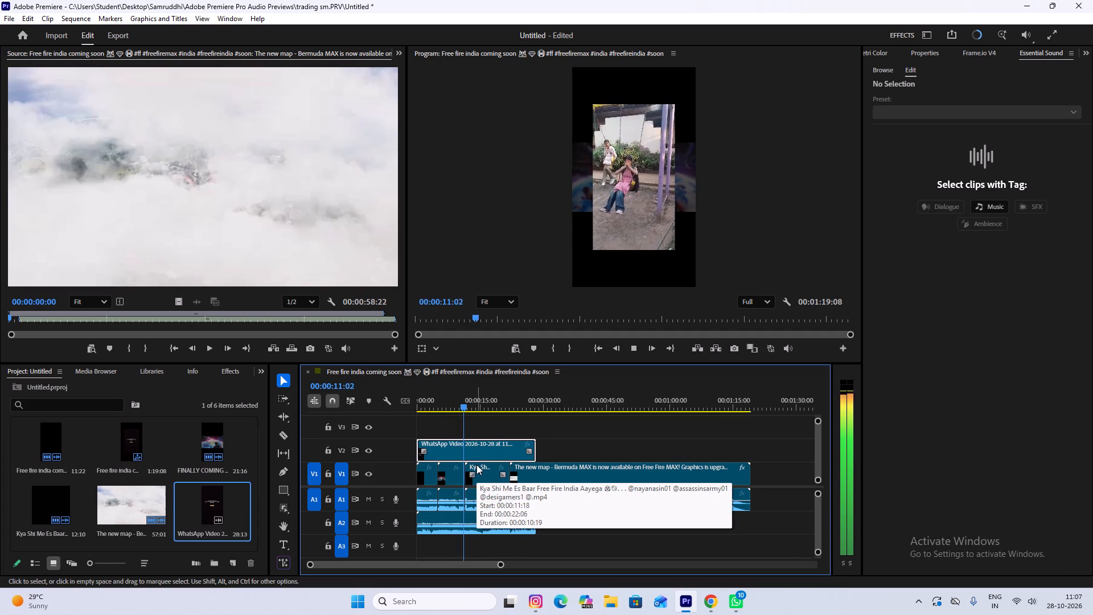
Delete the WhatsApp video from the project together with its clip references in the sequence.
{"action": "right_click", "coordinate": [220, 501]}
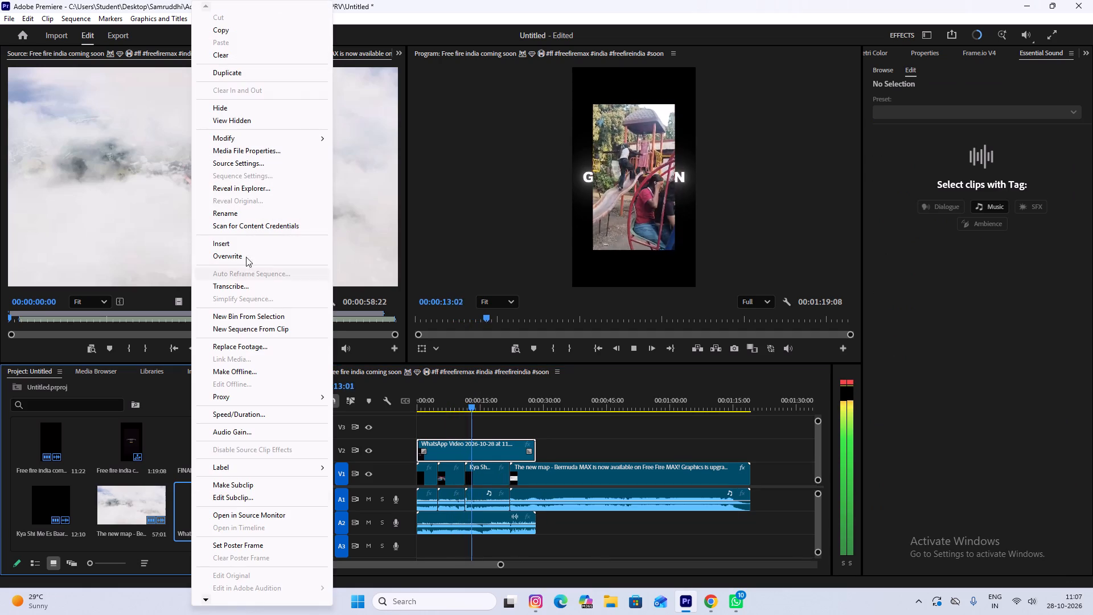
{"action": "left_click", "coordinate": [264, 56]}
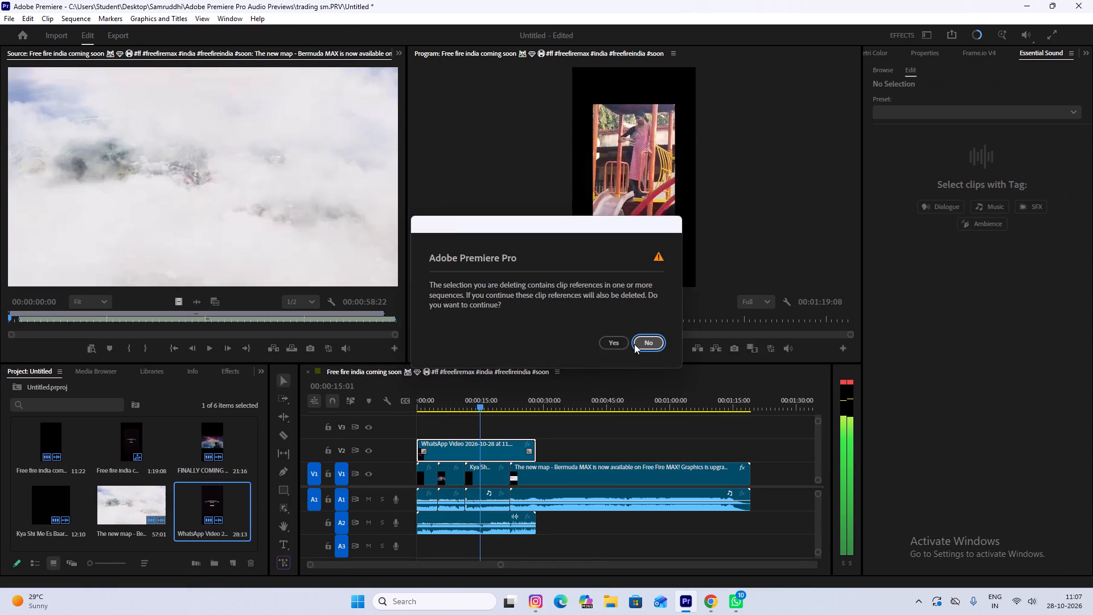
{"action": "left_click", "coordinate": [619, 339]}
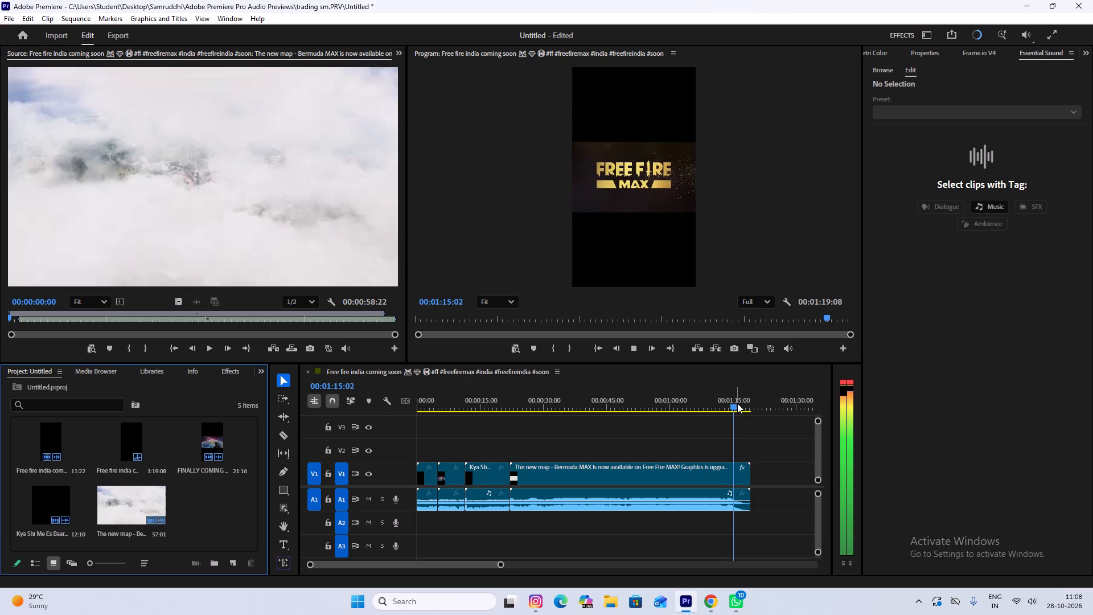
Trim the end of the last clip, the Bermuda MAX map video and its audio, back to 00:01:13:20, before the Free Fire MAX logo.
{"action": "left_click_drag", "start_coordinate": [744, 405], "coordinate": [732, 404]}
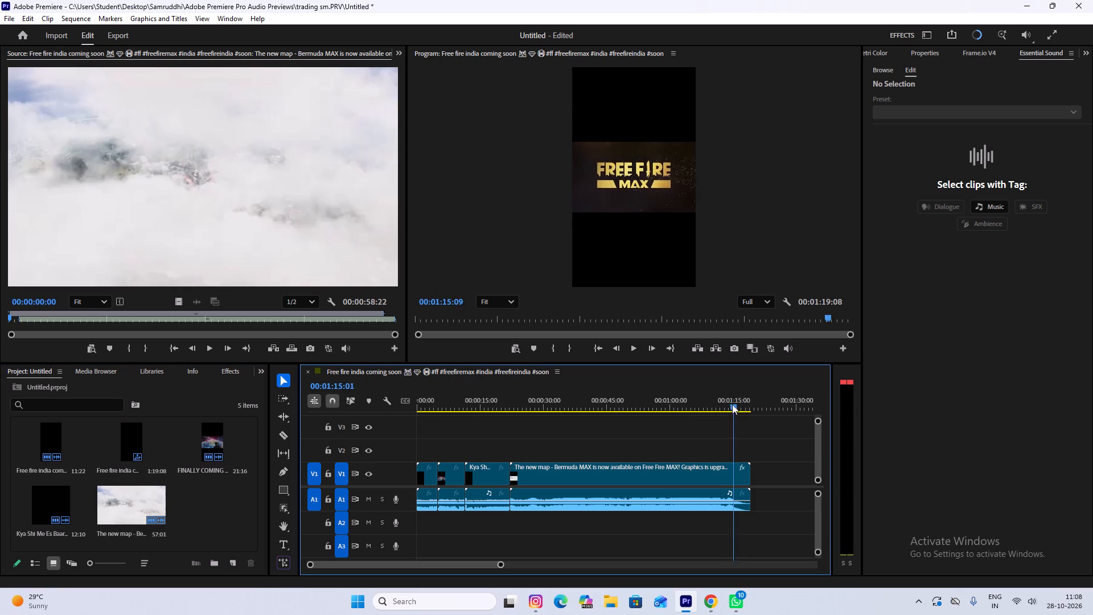
{"action": "left_click_drag", "start_coordinate": [732, 404], "coordinate": [734, 405]}
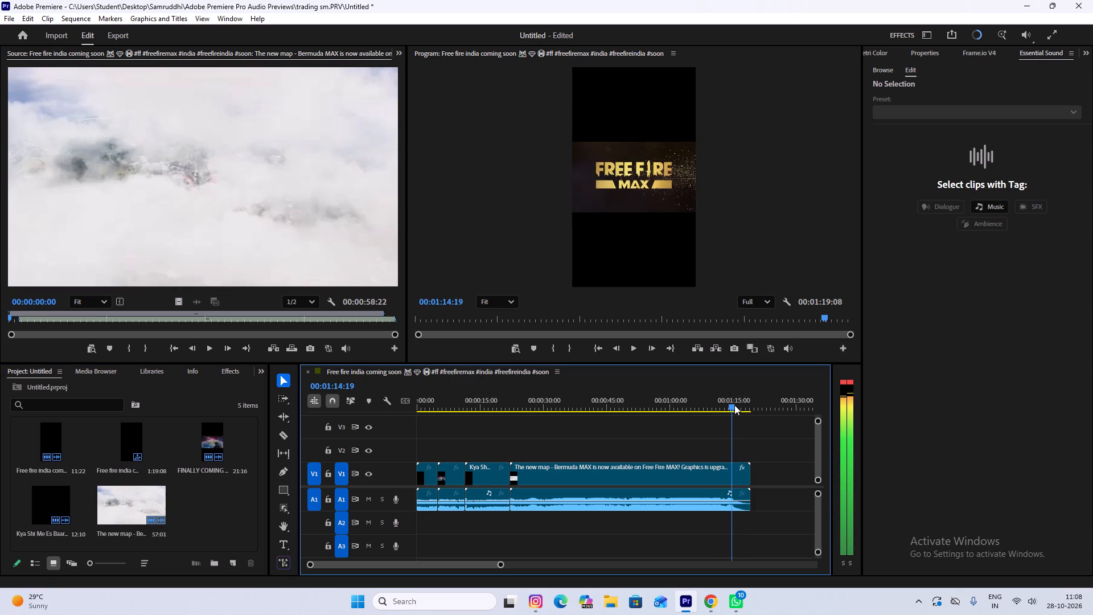
{"action": "left_click_drag", "start_coordinate": [734, 405], "coordinate": [733, 404]}
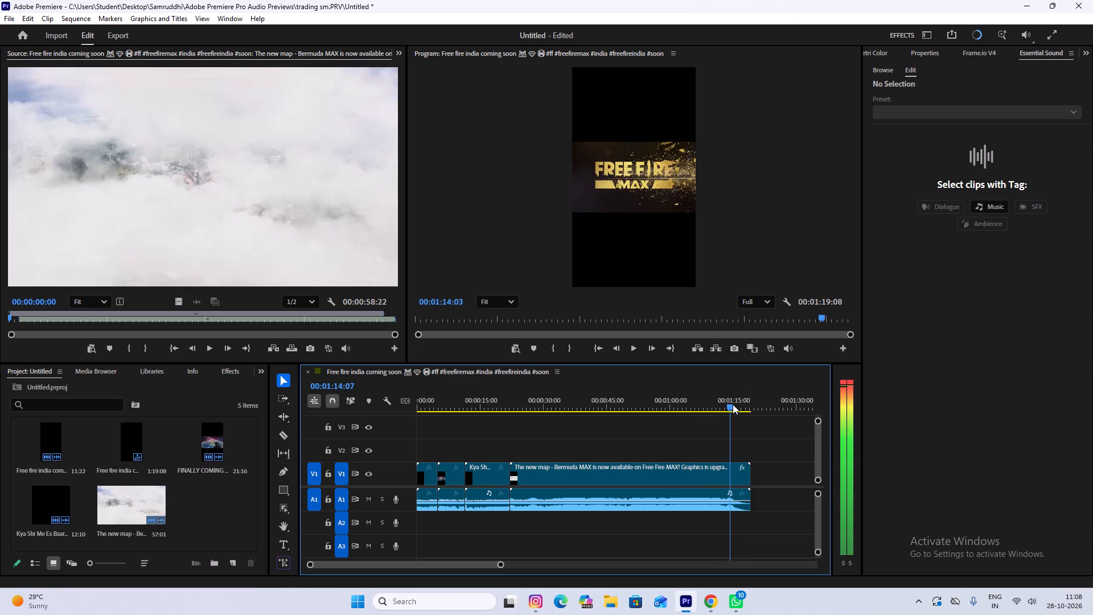
{"action": "left_click_drag", "start_coordinate": [733, 404], "coordinate": [730, 404]}
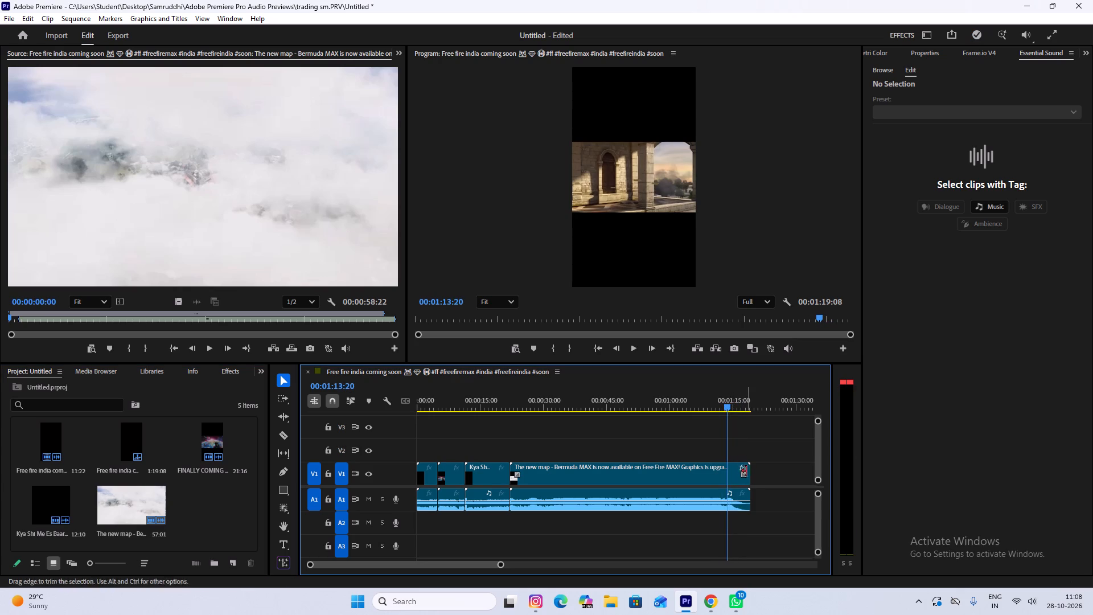
{"action": "left_click", "coordinate": [733, 468]}
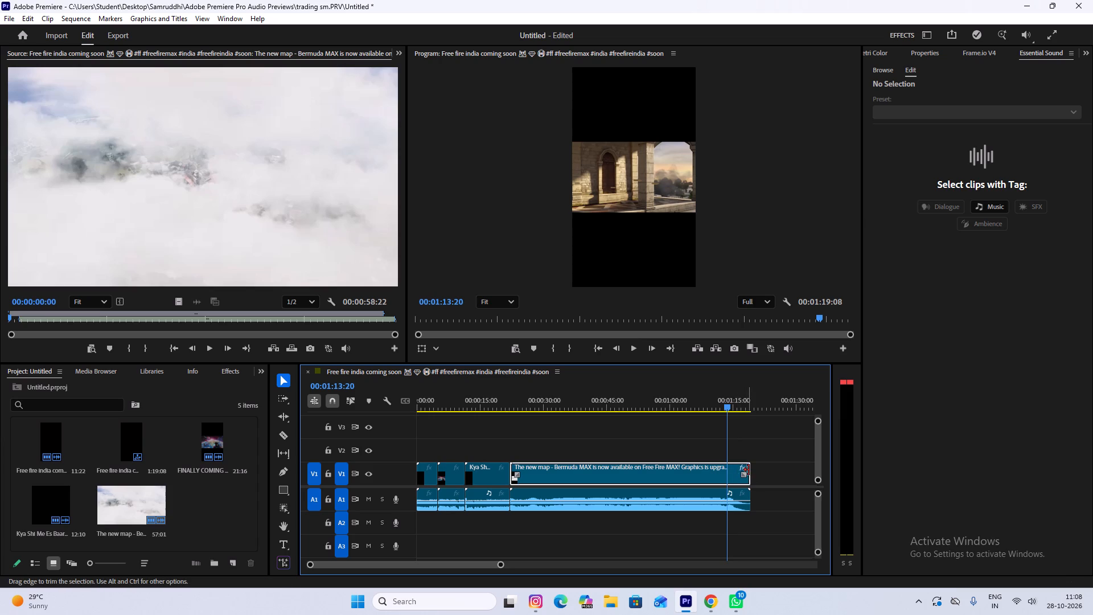
{"action": "left_click_drag", "start_coordinate": [749, 470], "coordinate": [724, 460]}
{"action": "left_click", "coordinate": [739, 494]}
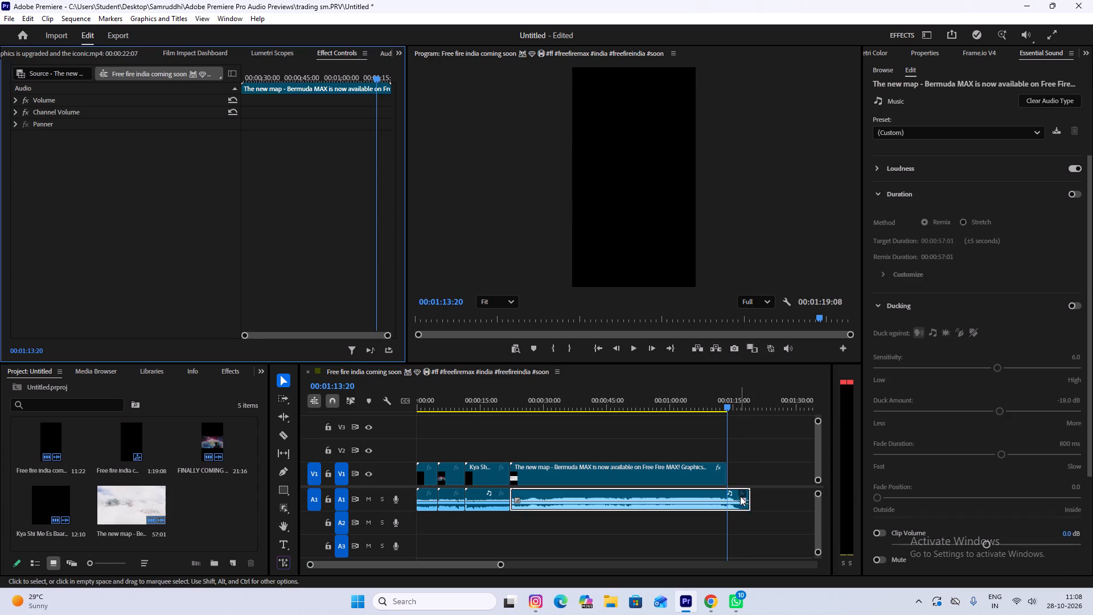
{"action": "left_click_drag", "start_coordinate": [751, 496], "coordinate": [730, 492]}
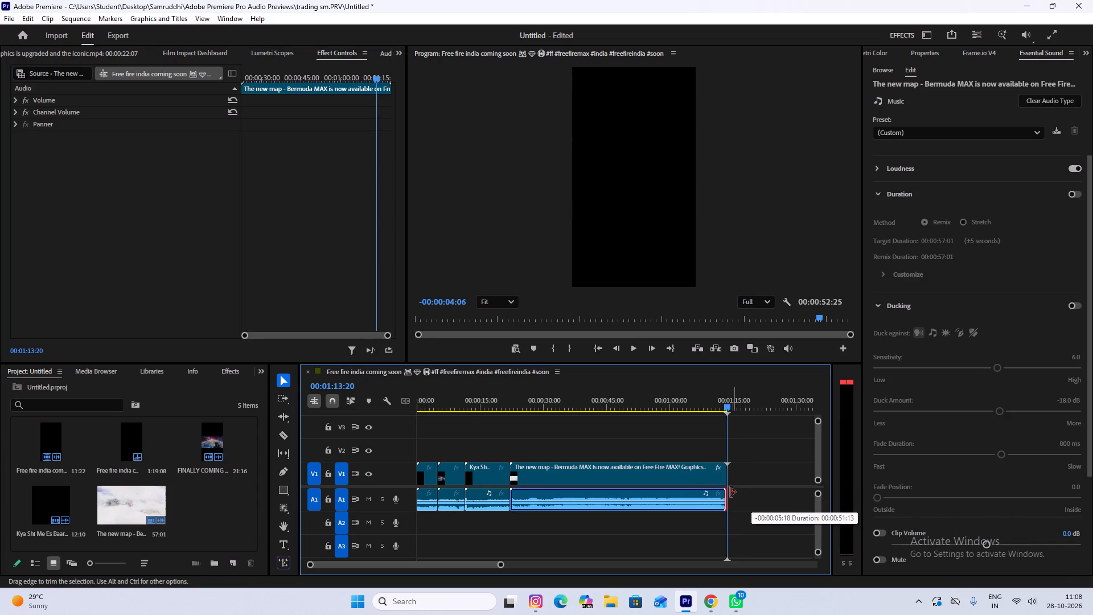
{"action": "left_click_drag", "start_coordinate": [730, 492], "coordinate": [730, 491]}
Play the sequence from 00:00:00:00 to review the edit.
{"action": "left_click_drag", "start_coordinate": [729, 404], "coordinate": [342, 442]}
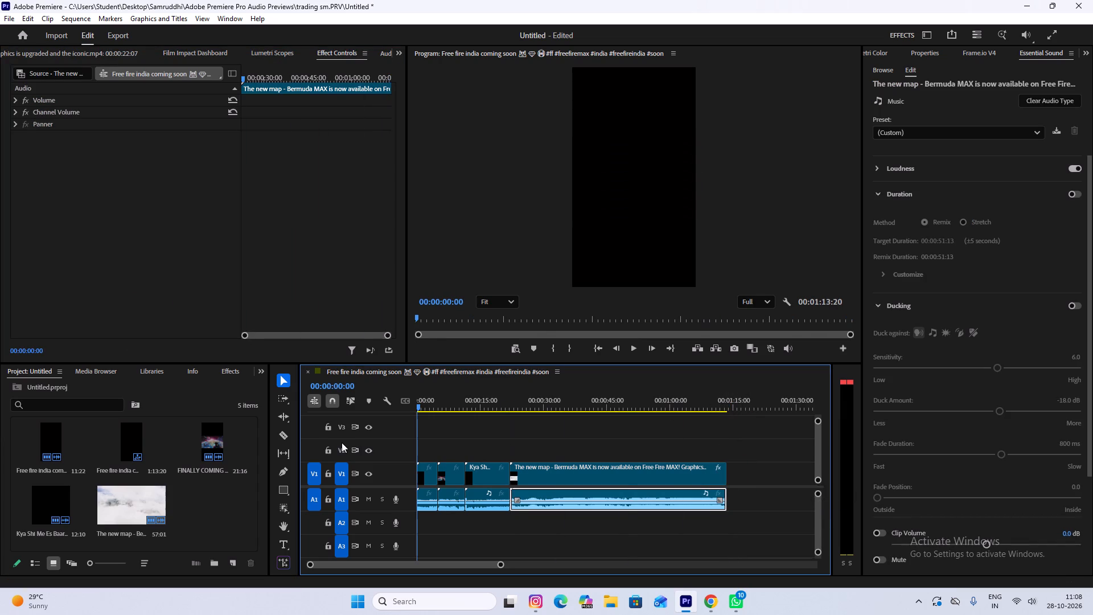
{"action": "key", "text": "space"}
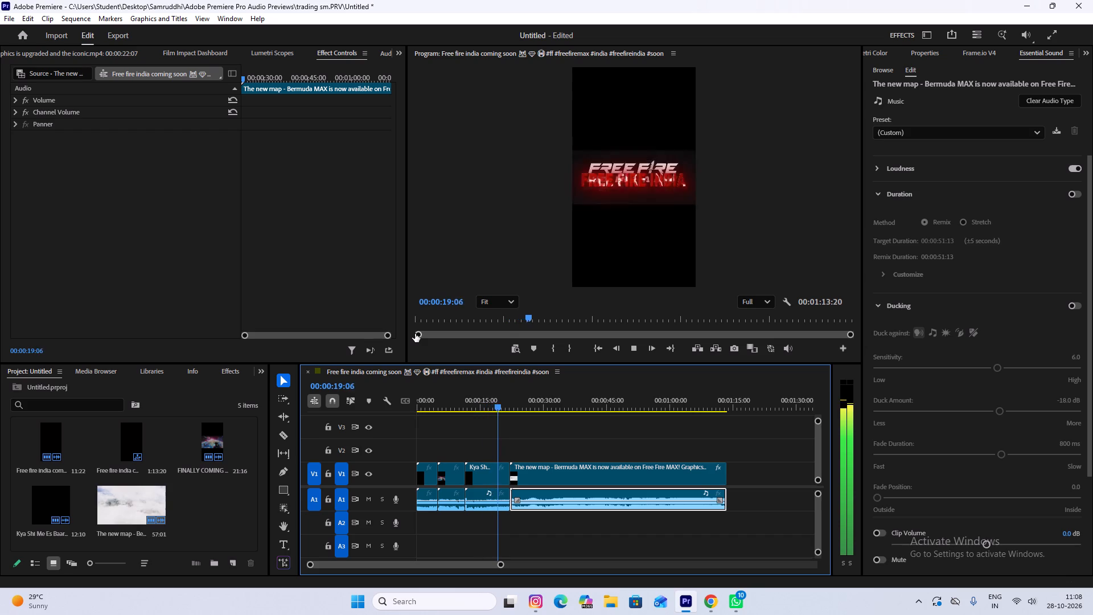
Delete the second clip, "FINALLY COMING SOON", with both its video and audio, from the sequence and stop playback.
{"action": "left_click", "coordinate": [450, 478]}
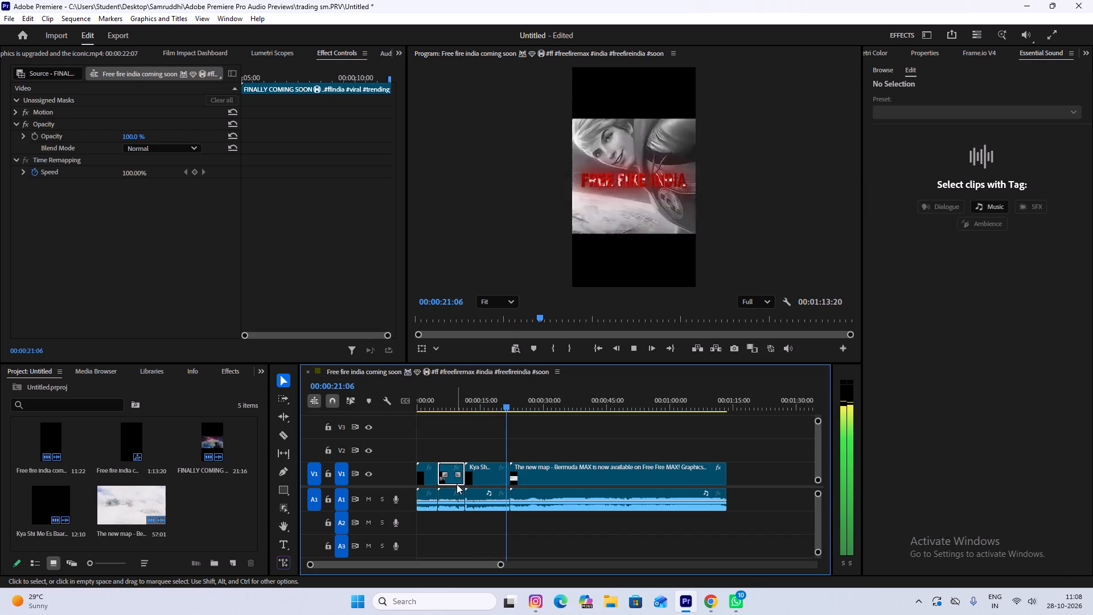
{"action": "key", "text": "Delete"}
{"action": "left_click", "coordinate": [443, 497]}
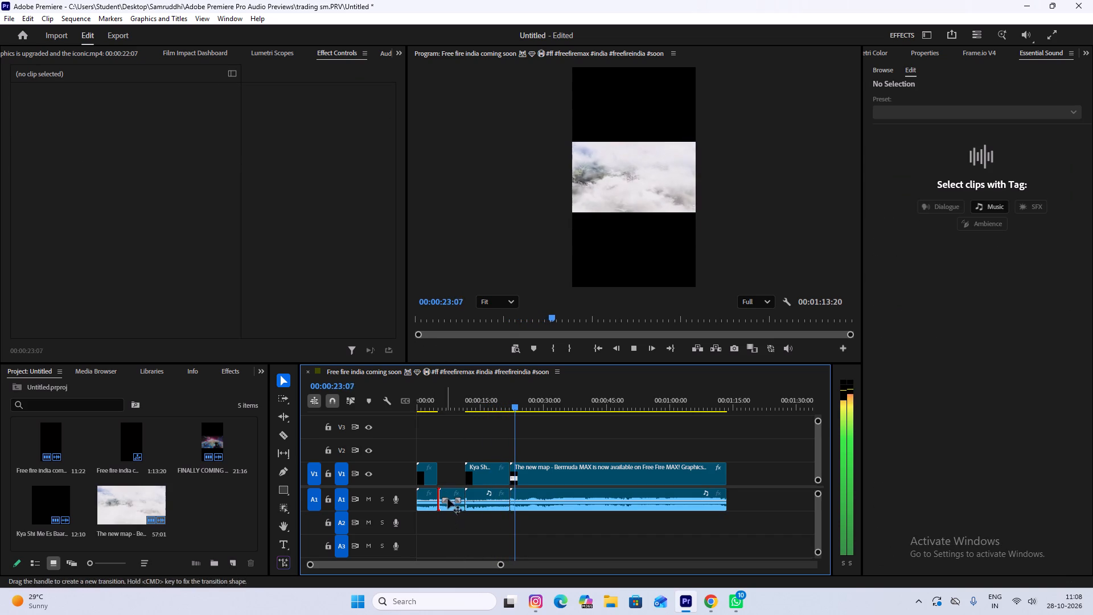
{"action": "left_click", "coordinate": [453, 493]}
{"action": "key", "text": "Delete"}
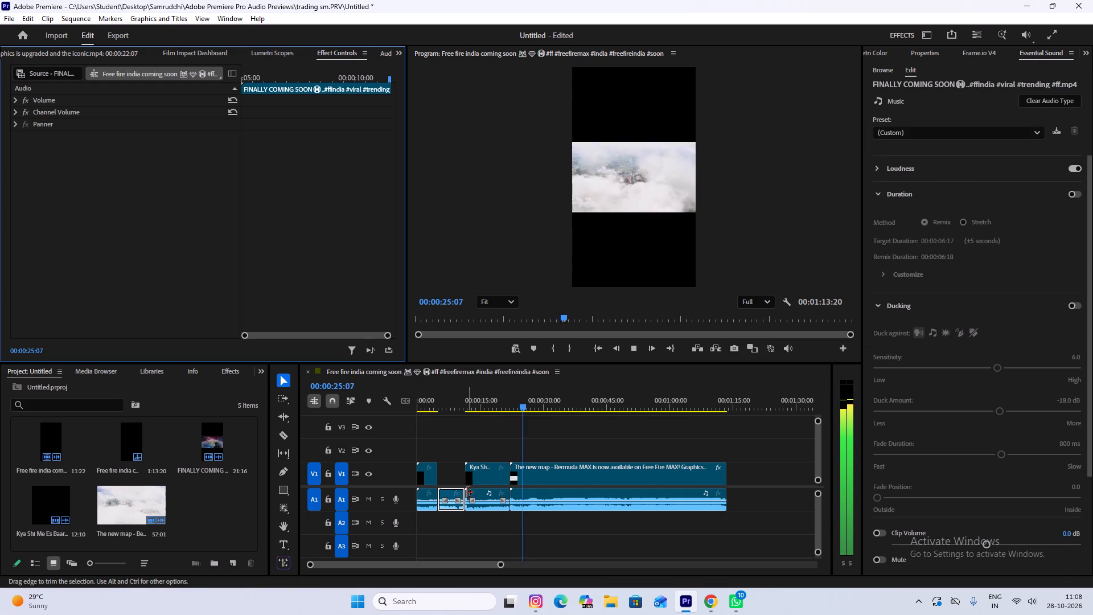
{"action": "key", "text": "Delete"}
{"action": "left_click", "coordinate": [454, 508]}
{"action": "key", "text": "Delete"}
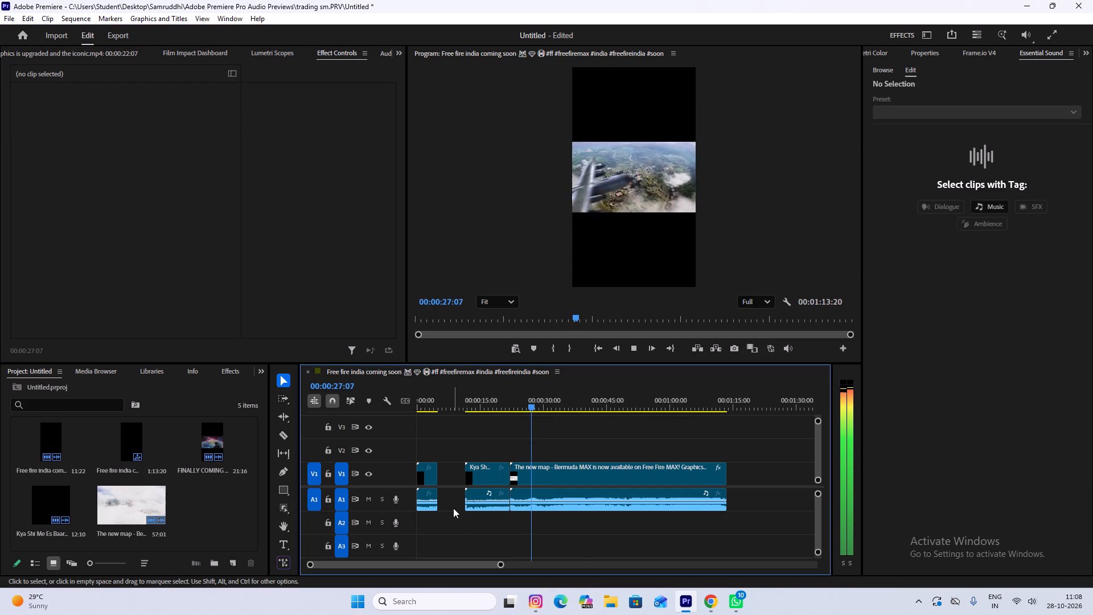
{"action": "key", "text": "Delete"}
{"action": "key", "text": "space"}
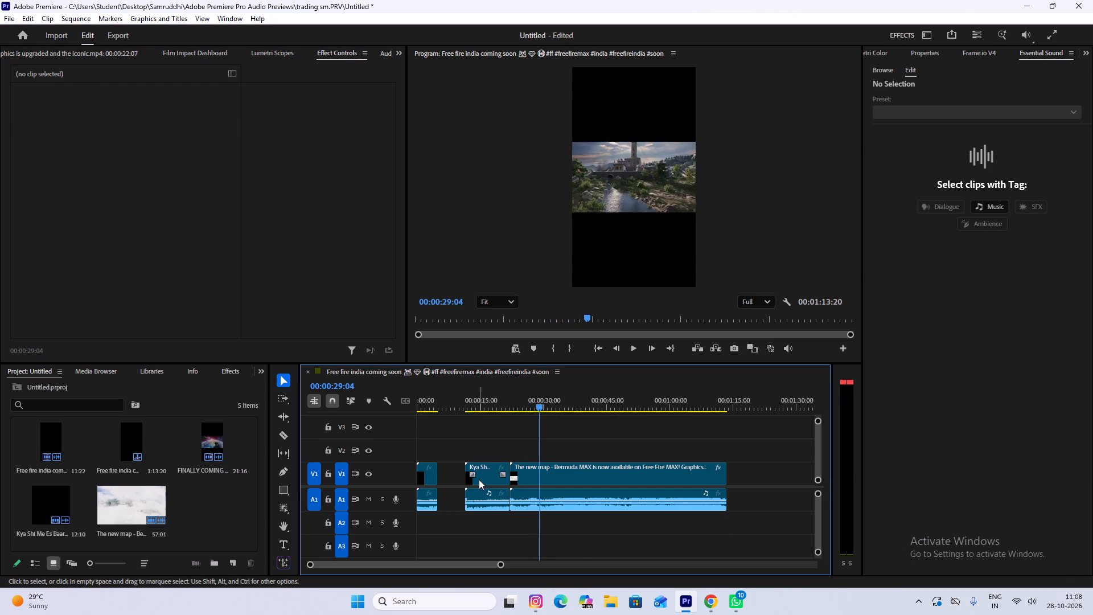
Close the gap by moving the "Kya Shi Me" and "The new map" clips with their audio against the first clip's end.
{"action": "left_click", "coordinate": [487, 472]}
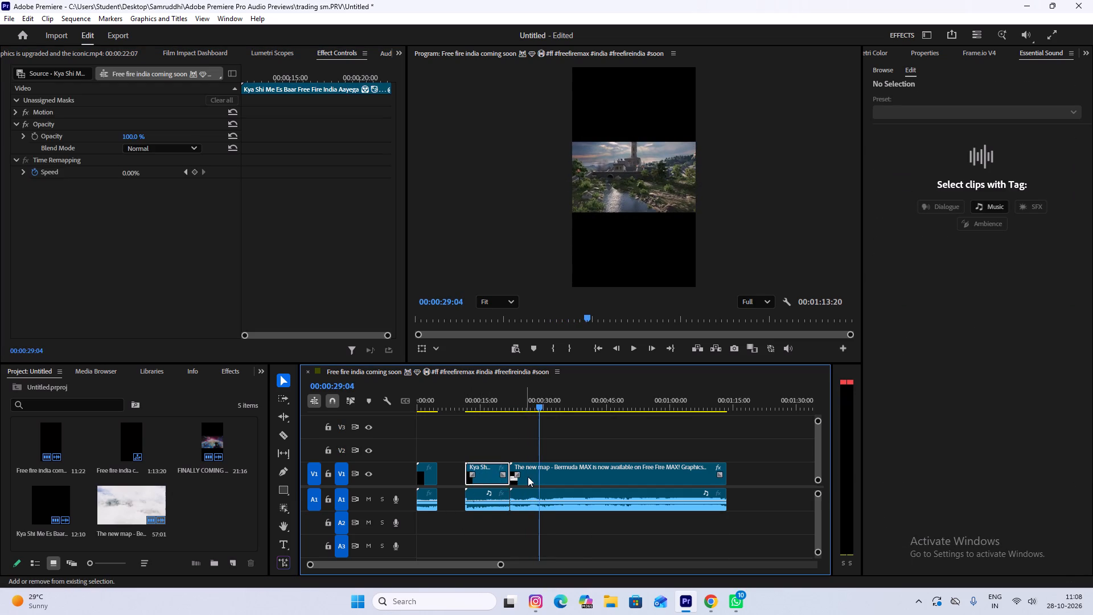
{"action": "left_click", "coordinate": [528, 477], "text": "shift"}
{"action": "left_click", "coordinate": [487, 496], "text": "shift"}
{"action": "left_click", "coordinate": [524, 499], "text": "shift"}
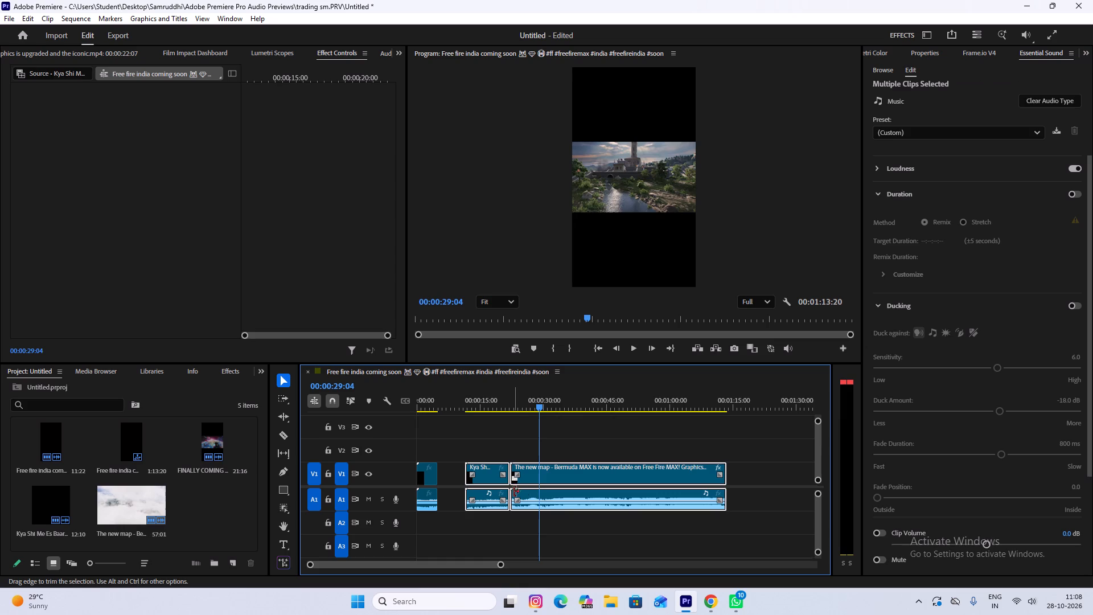
{"action": "left_click_drag", "start_coordinate": [545, 476], "coordinate": [521, 477]}
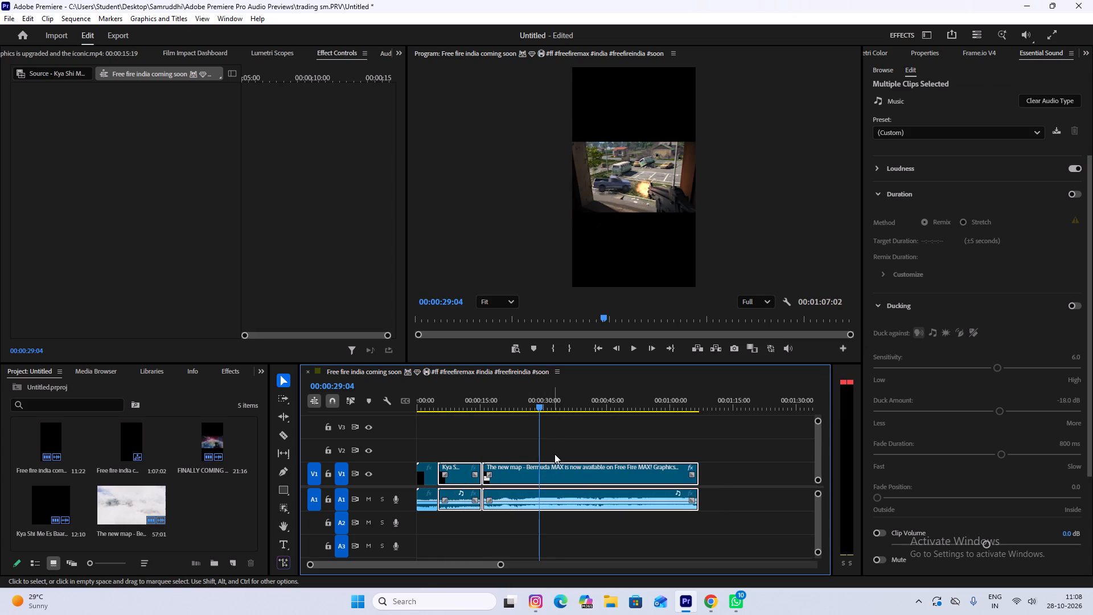
{"action": "left_click", "coordinate": [558, 439]}
Return the playhead to the start of the sequence at 00:00:00:00.
{"action": "left_click_drag", "start_coordinate": [537, 402], "coordinate": [414, 411]}
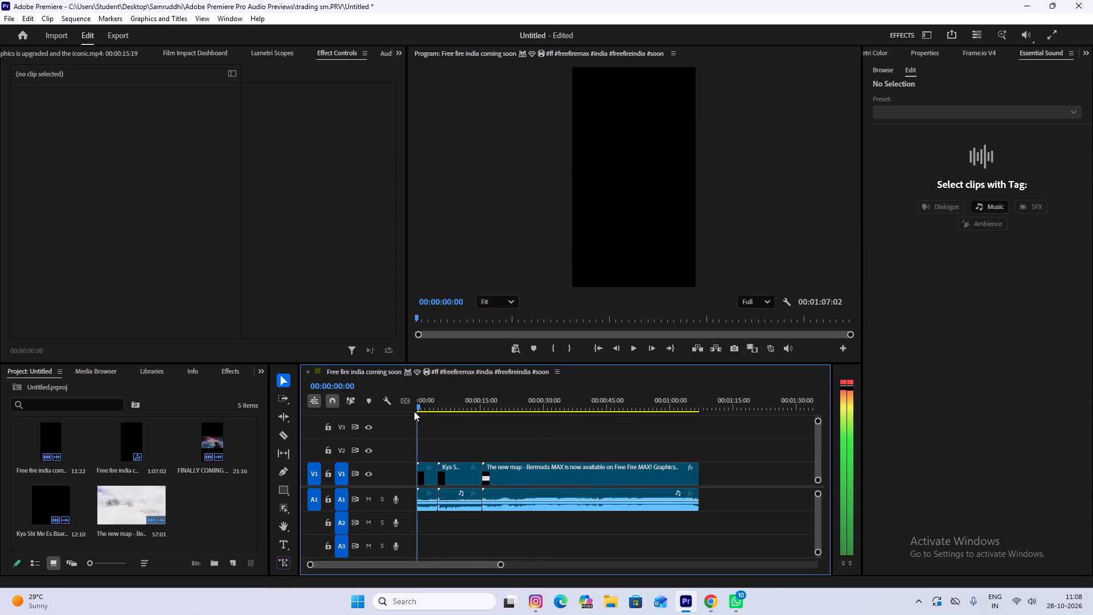
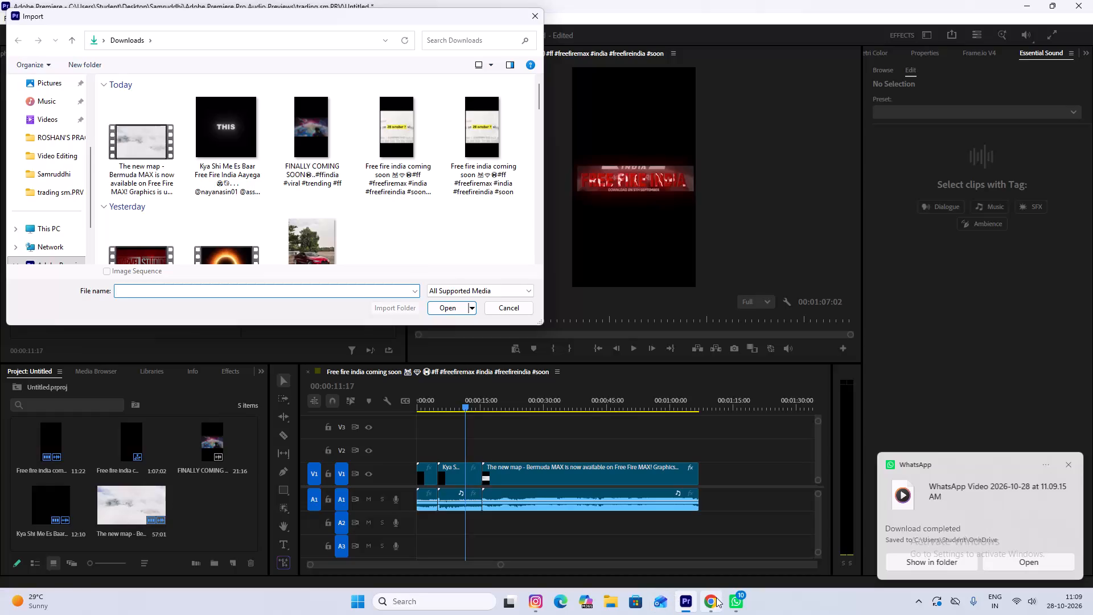
Import the recently downloaded "WhatsApp Video 2026-10-28 at 11.09.15 AM" file from OneDrive into the project.
{"action": "left_click", "coordinate": [788, 499]}
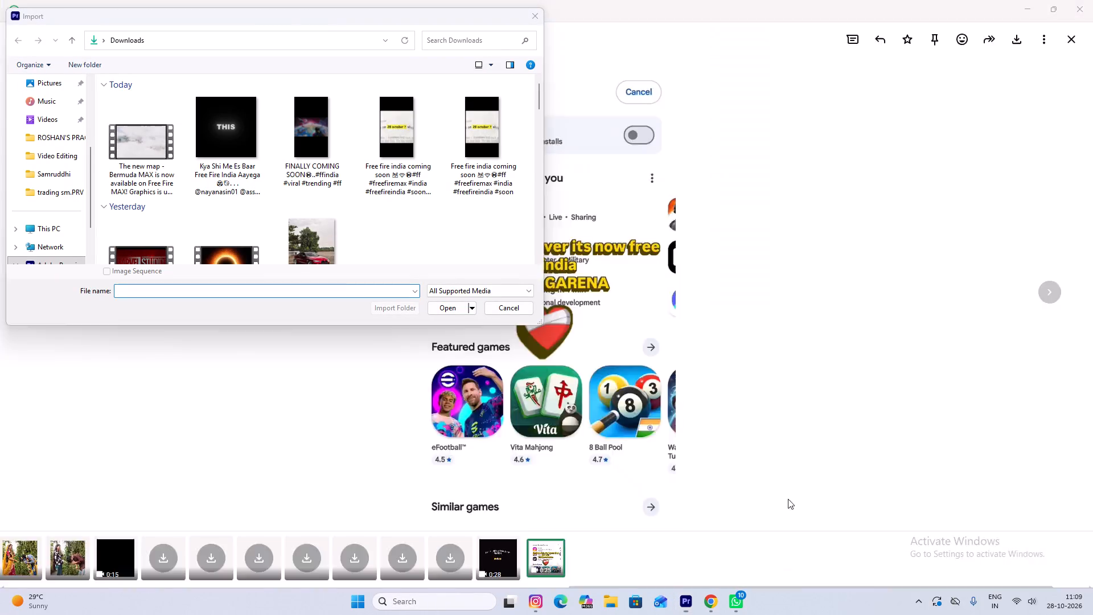
{"action": "scroll", "coordinate": [54, 100], "scroll_direction": "up", "scroll_amount": 3}
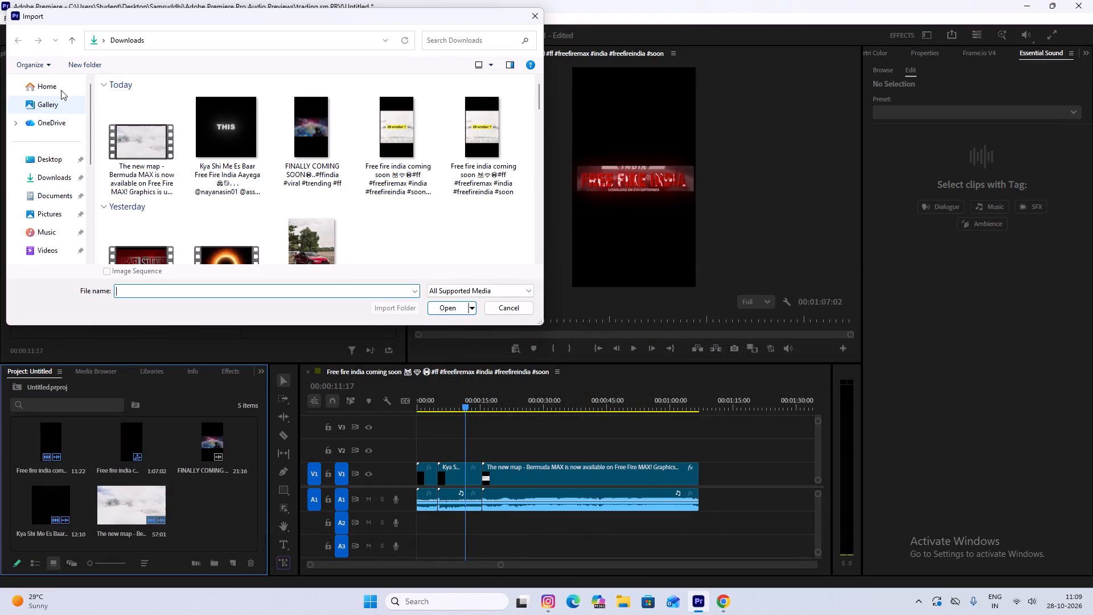
{"action": "scroll", "coordinate": [61, 90], "scroll_direction": "up", "scroll_amount": 2}
{"action": "left_click", "coordinate": [64, 83]}
{"action": "scroll", "coordinate": [167, 232], "scroll_direction": "down", "scroll_amount": 1}
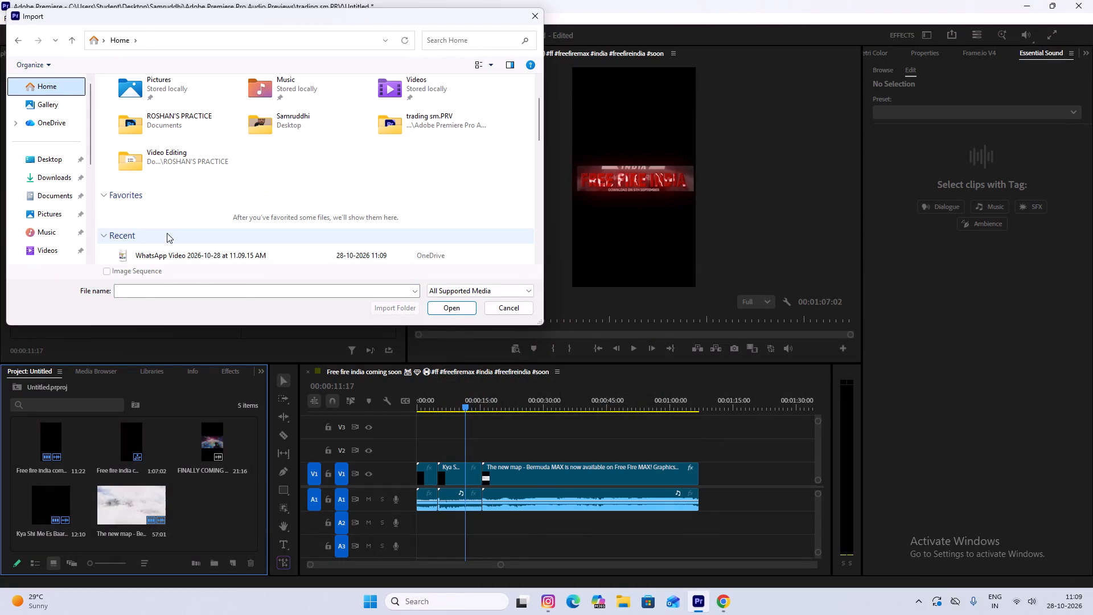
{"action": "double_click", "coordinate": [174, 252]}
Place the WhatsApp video on V2 and A2 at 00:00:15:19, aligned with the start of the map clip, and play the sequence.
{"action": "left_click_drag", "start_coordinate": [210, 505], "coordinate": [421, 475]}
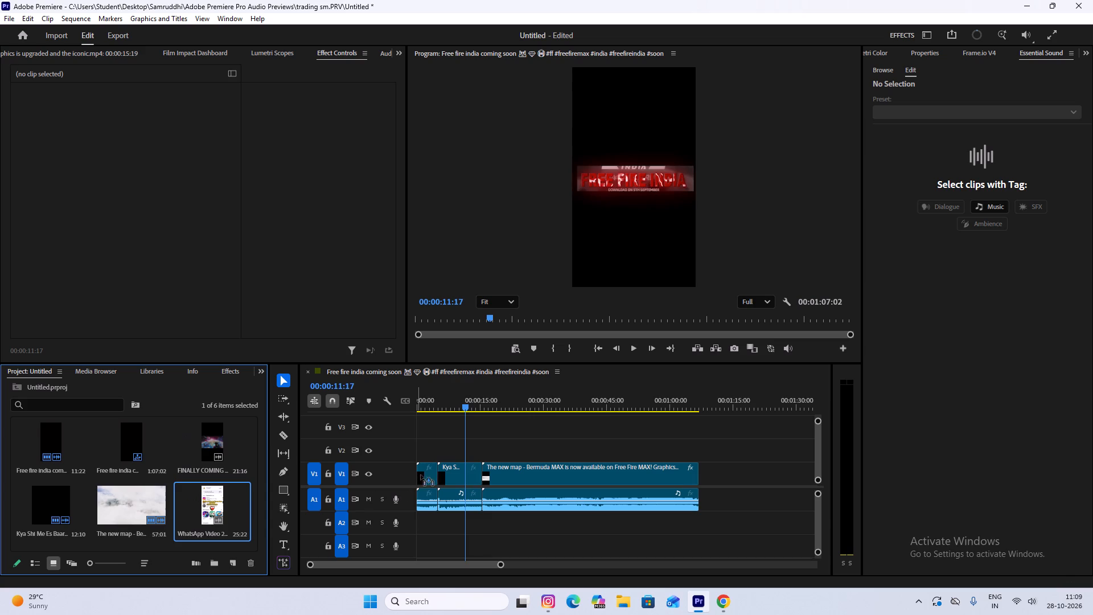
{"action": "left_click_drag", "start_coordinate": [421, 475], "coordinate": [478, 453]}
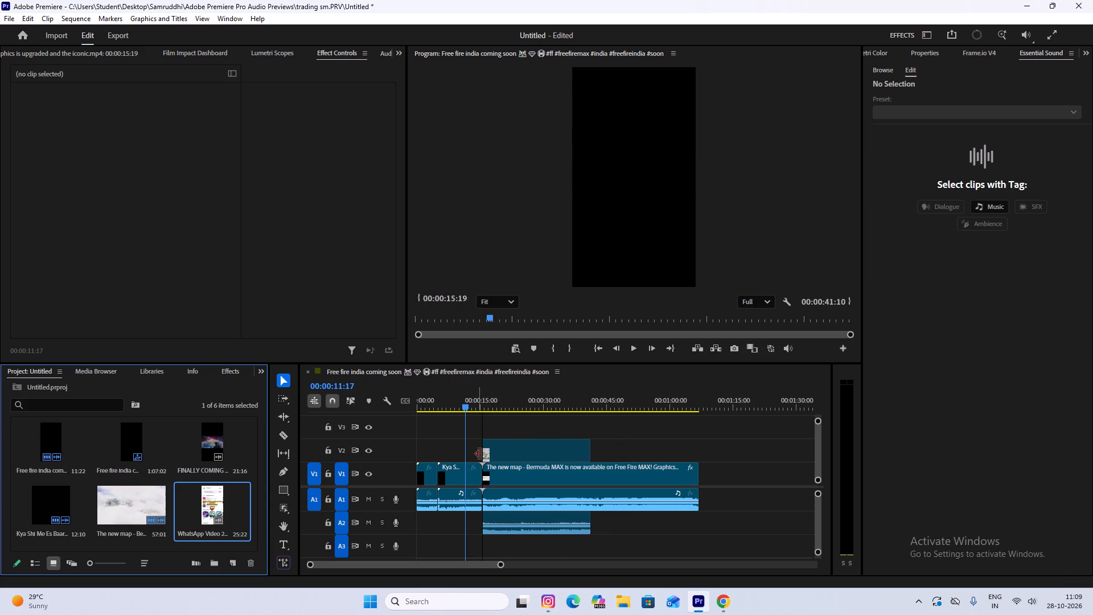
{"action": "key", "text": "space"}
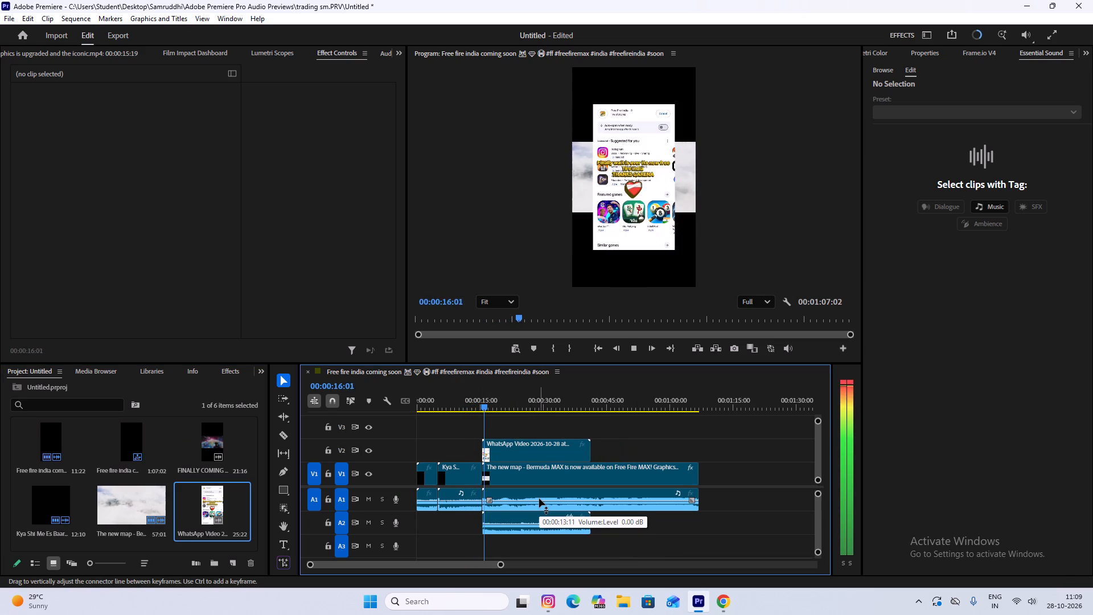
Delete the WhatsApp video's picture from V2 and the map clip's audio from A1, and listen to the WhatsApp audio under the map footage.
{"action": "left_click", "coordinate": [518, 446]}
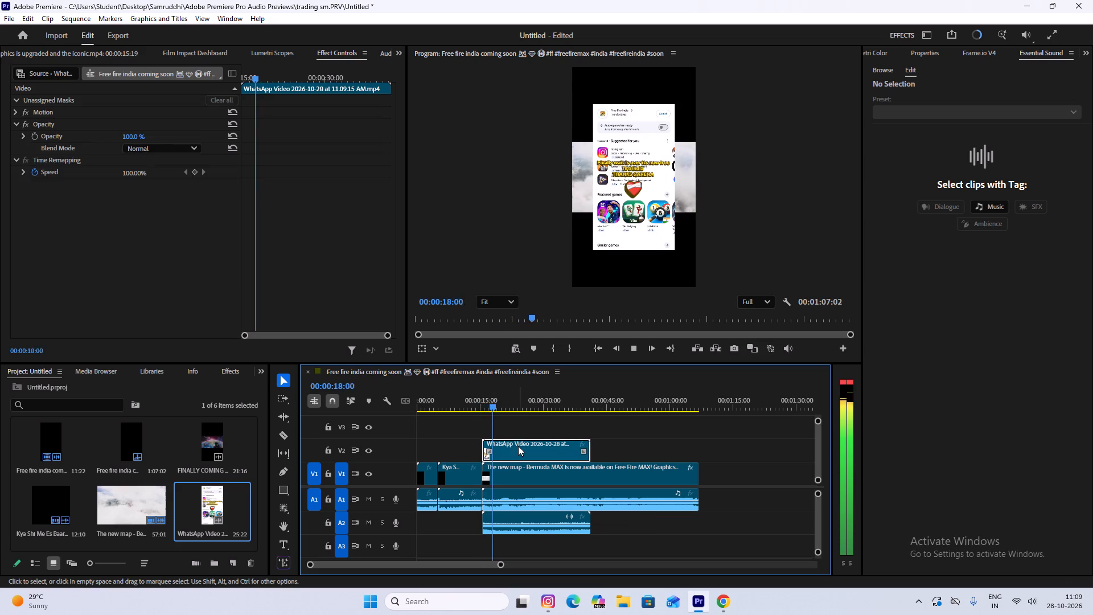
{"action": "key", "text": "Delete"}
{"action": "left_click", "coordinate": [565, 502]}
{"action": "key", "text": "Delete"}
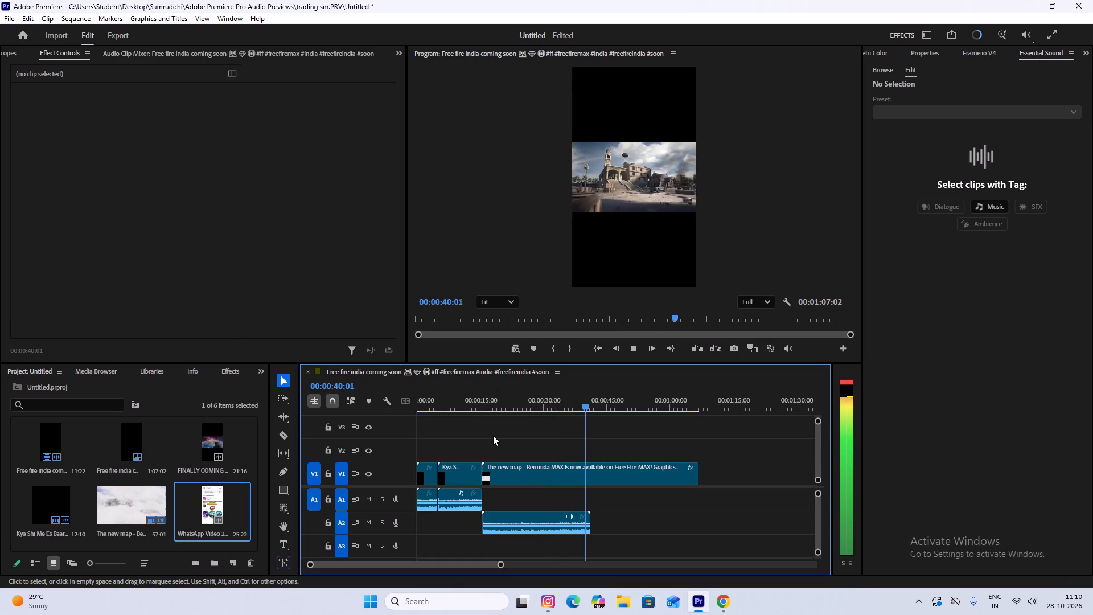
{"action": "left_click", "coordinate": [491, 434]}
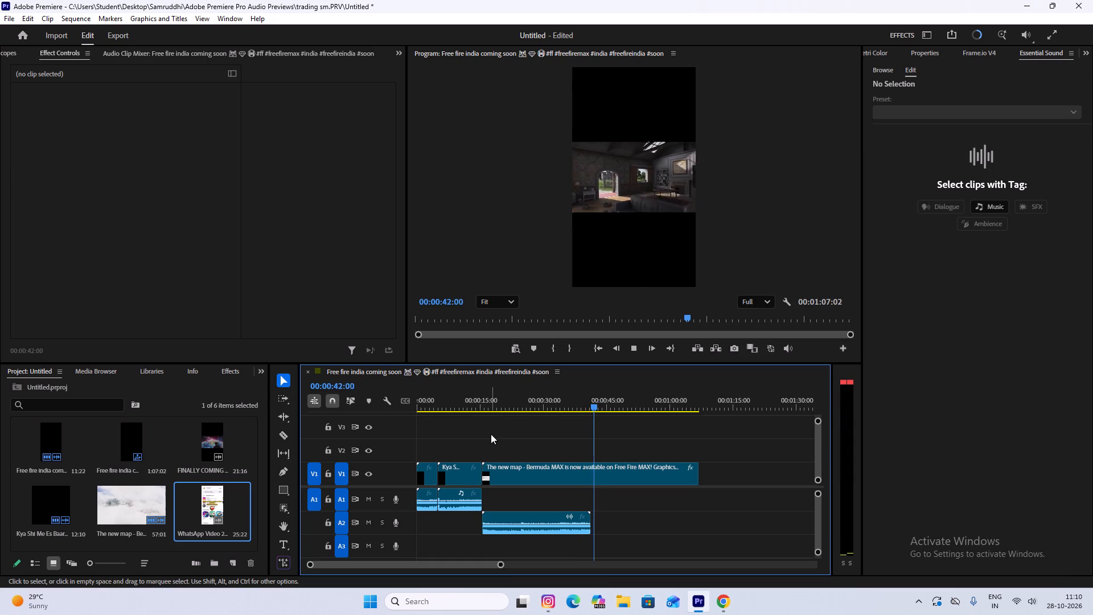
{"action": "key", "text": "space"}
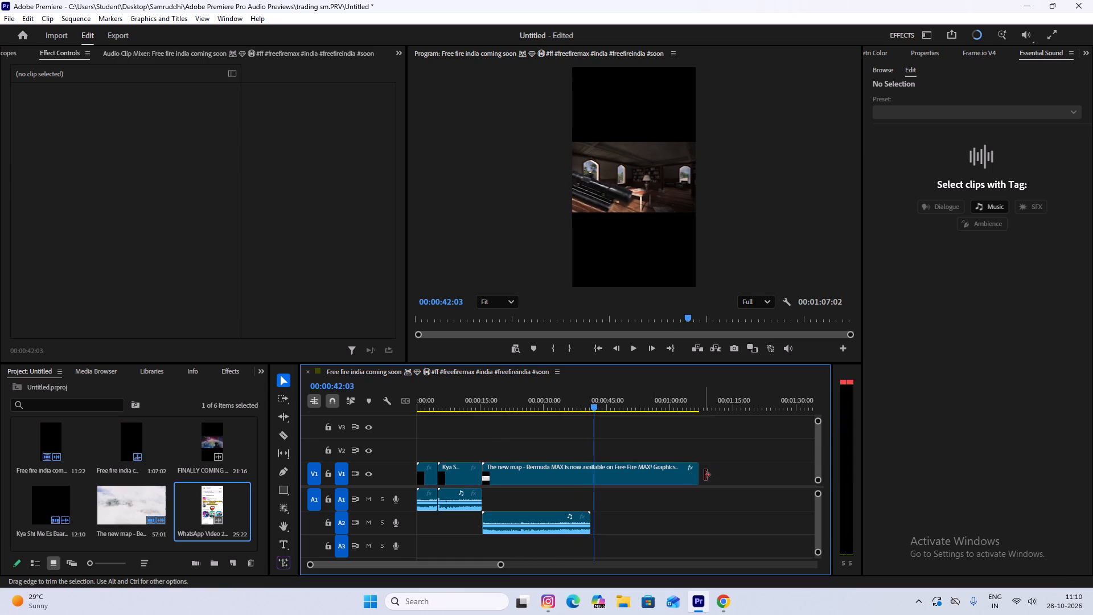
Trim the end of the map video clip on V1 to match the end of the WhatsApp audio at 00:00:41:11.
{"action": "left_click_drag", "start_coordinate": [594, 400], "coordinate": [585, 401]}
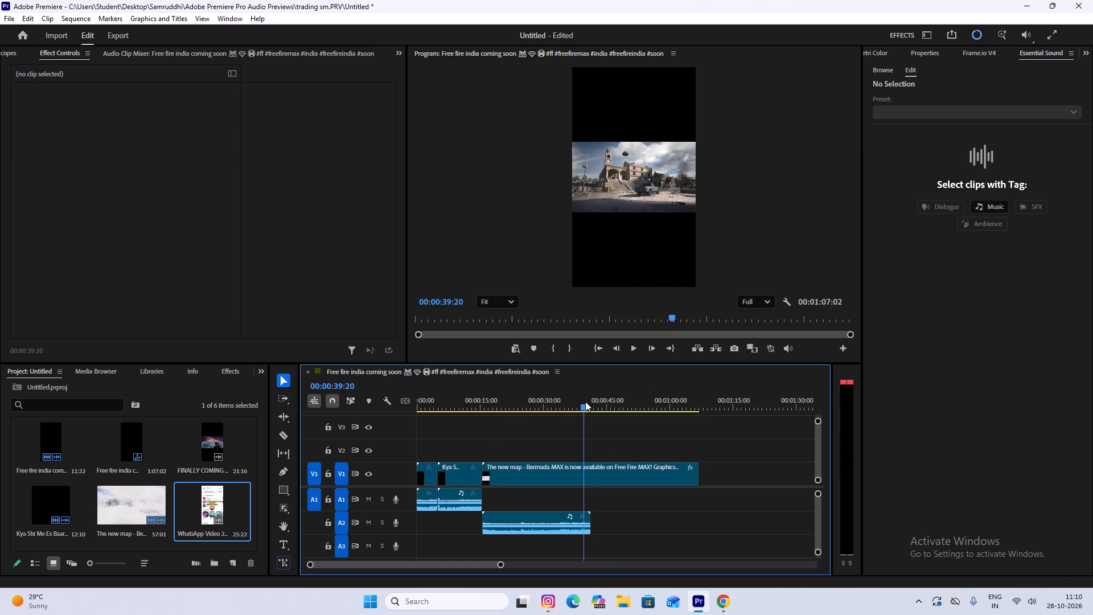
{"action": "left_click_drag", "start_coordinate": [585, 401], "coordinate": [585, 402]}
{"action": "left_click_drag", "start_coordinate": [700, 477], "coordinate": [606, 478]}
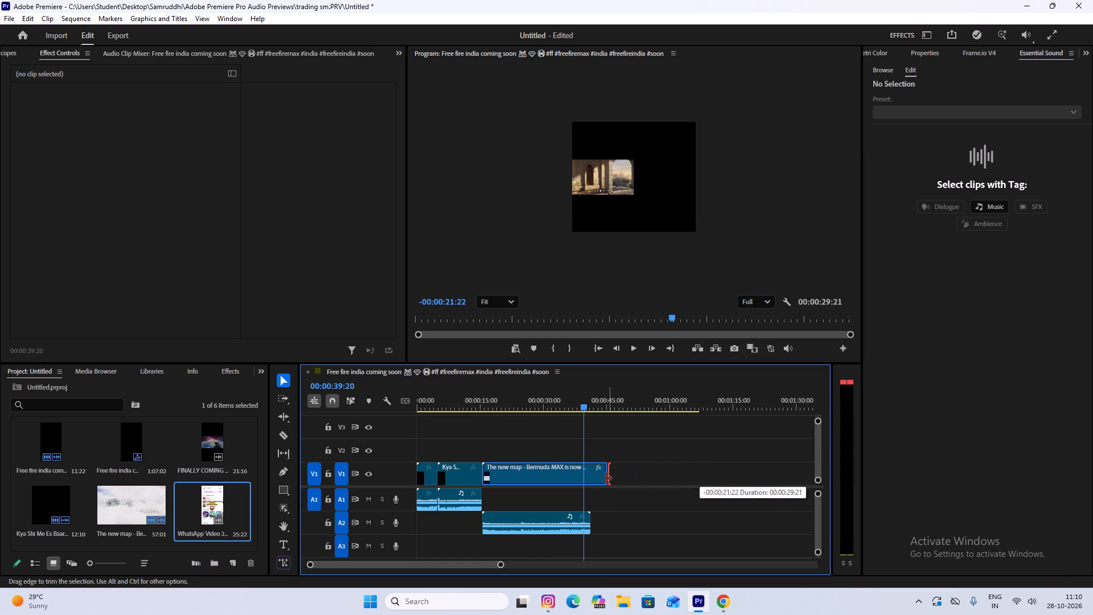
{"action": "left_click_drag", "start_coordinate": [606, 478], "coordinate": [594, 479]}
Return the playhead to 00:00:00:00 and move the WhatsApp audio from A2 up to A1, directly beneath the map clip.
{"action": "left_click_drag", "start_coordinate": [582, 411], "coordinate": [284, 409]}
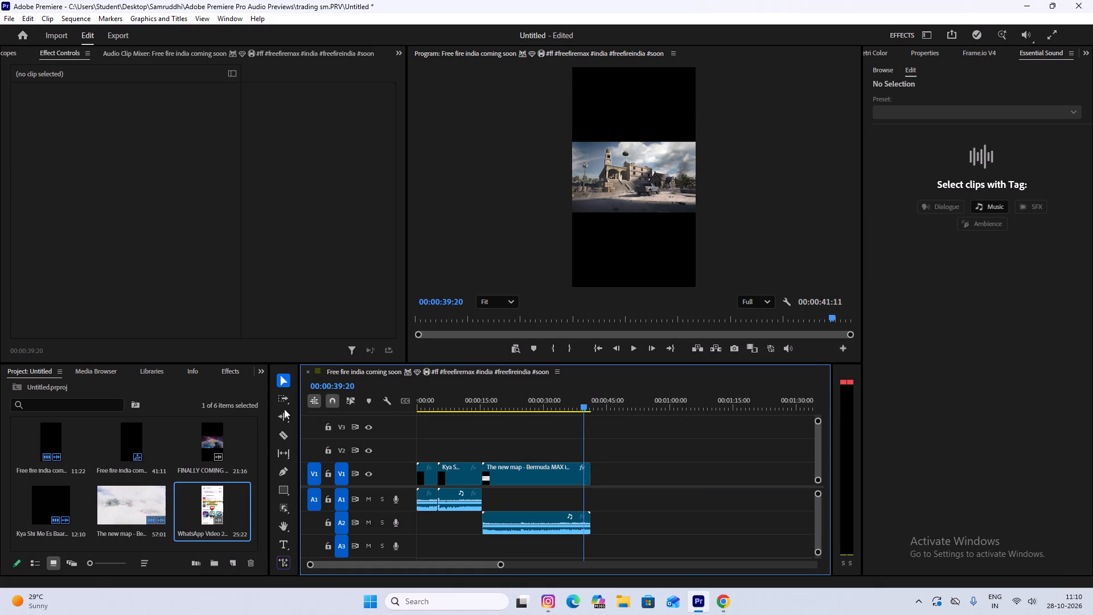
{"action": "left_click_drag", "start_coordinate": [284, 409], "coordinate": [159, 409]}
{"action": "left_click_drag", "start_coordinate": [586, 402], "coordinate": [351, 402]}
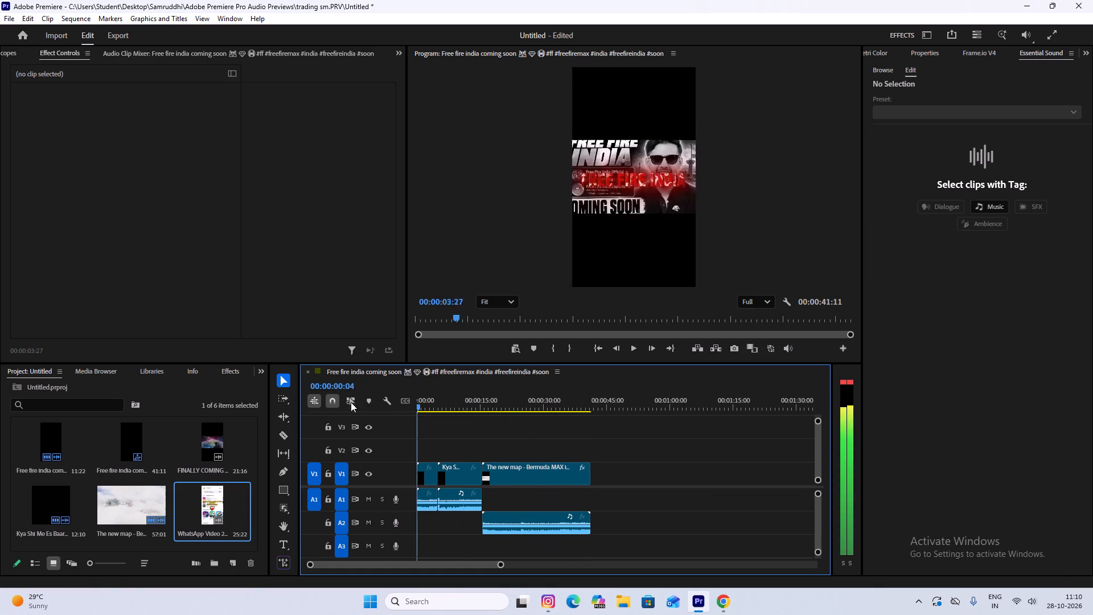
{"action": "left_click_drag", "start_coordinate": [351, 402], "coordinate": [297, 403]}
{"action": "left_click", "coordinate": [546, 524]}
{"action": "left_click_drag", "start_coordinate": [546, 524], "coordinate": [539, 500]}
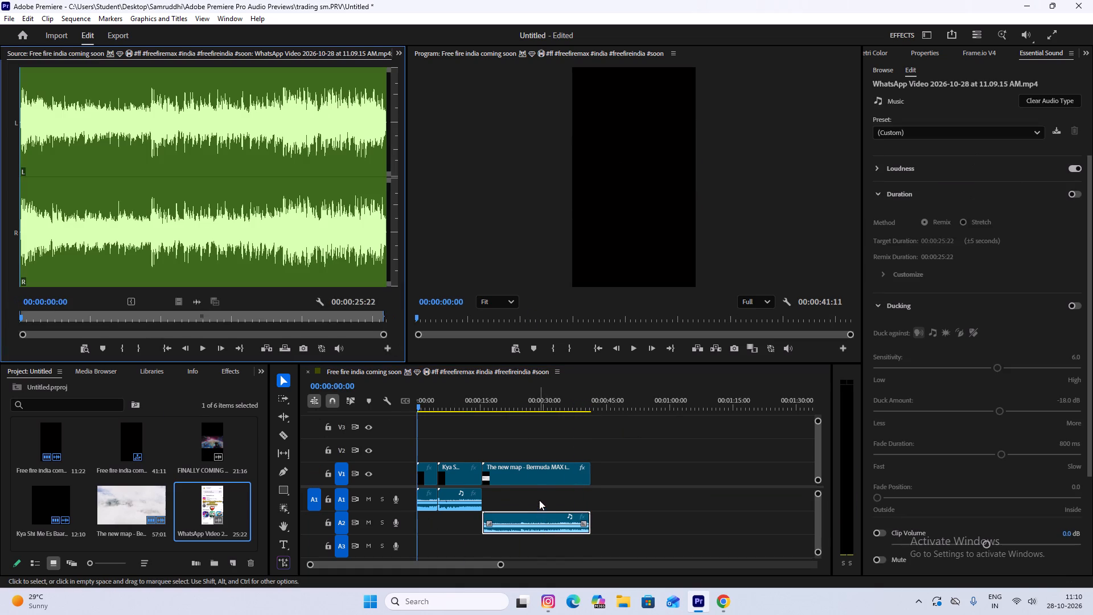
{"action": "left_click_drag", "start_coordinate": [539, 500], "coordinate": [539, 494]}
{"action": "left_click_drag", "start_coordinate": [541, 515], "coordinate": [543, 497]}
{"action": "left_click_drag", "start_coordinate": [500, 518], "coordinate": [496, 494]}
Play the sequence from 00:00:00:00 to review the edit with the replaced audio.
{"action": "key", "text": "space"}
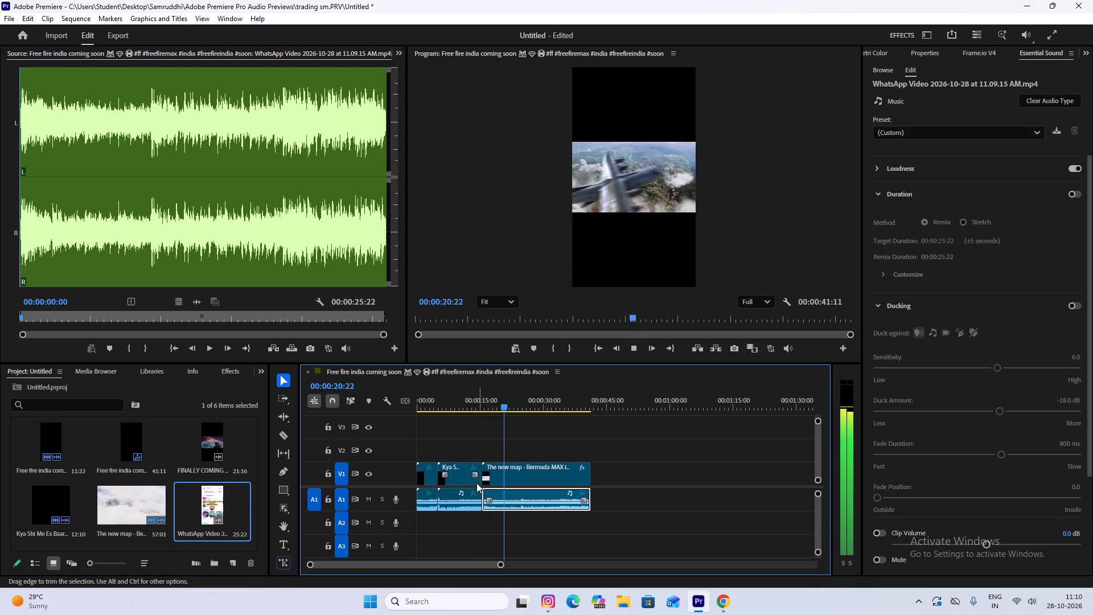
Delete the middle clip, the Kya Shi Me Es Baar video, together with its audio from the sequence.
{"action": "left_click", "coordinate": [462, 478]}
{"action": "key", "text": "Delete"}
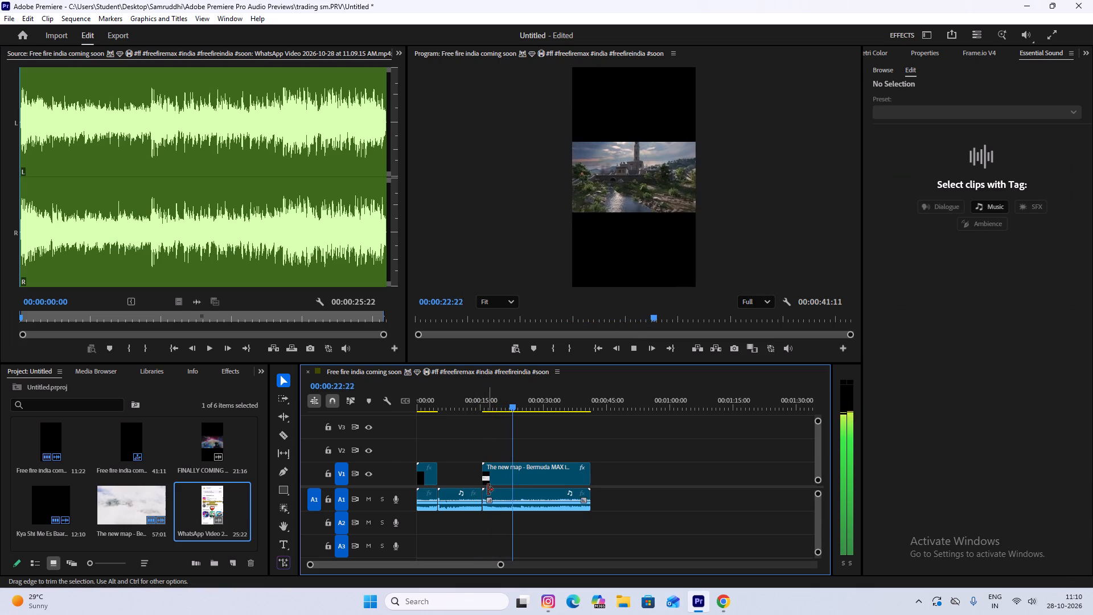
{"action": "left_click", "coordinate": [464, 494]}
{"action": "key", "text": "Delete"}
{"action": "key", "text": "Delete"}
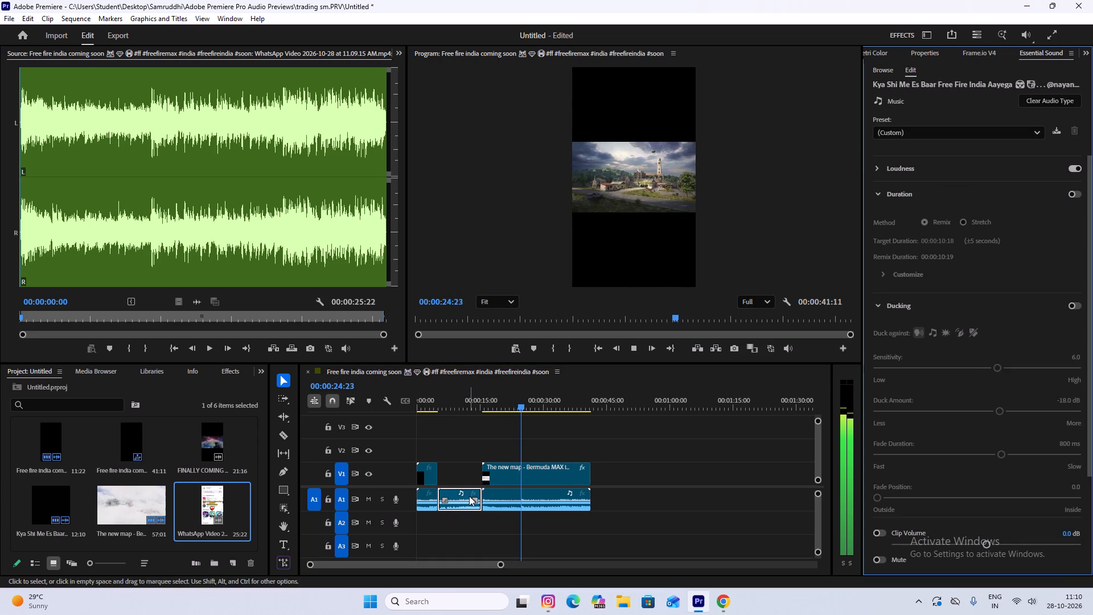
{"action": "key", "text": "Delete"}
{"action": "left_click", "coordinate": [464, 497]}
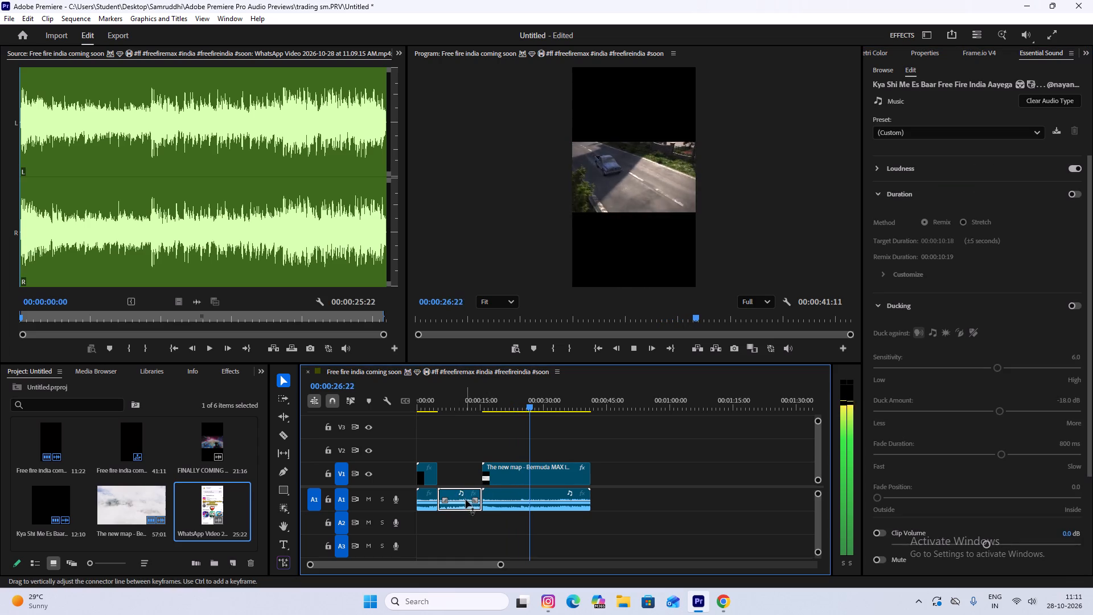
{"action": "key", "text": "Delete"}
Move the Bermuda MAX map video and its audio back against the end of the first clip, closing the gap.
{"action": "left_click", "coordinate": [530, 478]}
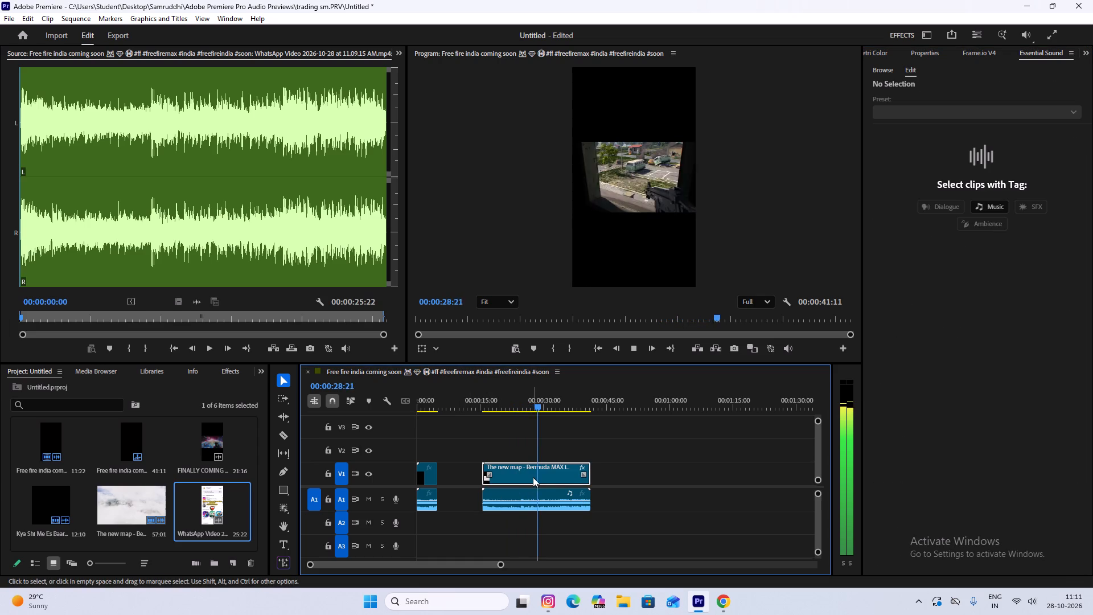
{"action": "left_click", "coordinate": [547, 491], "text": "shift"}
{"action": "left_click_drag", "start_coordinate": [525, 475], "coordinate": [498, 475]}
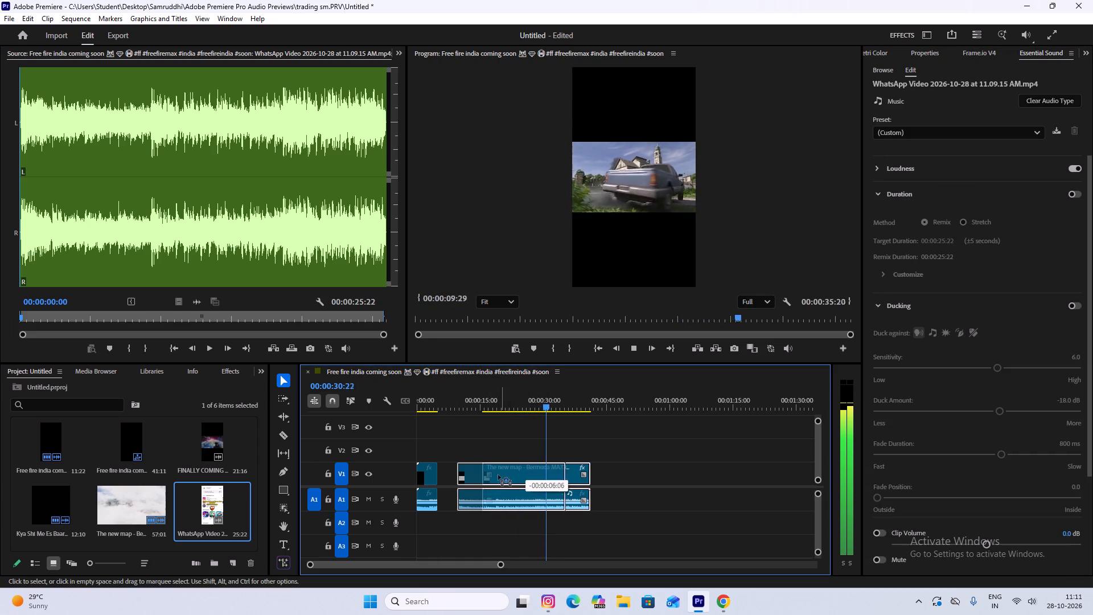
{"action": "left_click_drag", "start_coordinate": [498, 475], "coordinate": [484, 475]}
{"action": "left_click_drag", "start_coordinate": [491, 476], "coordinate": [480, 477]}
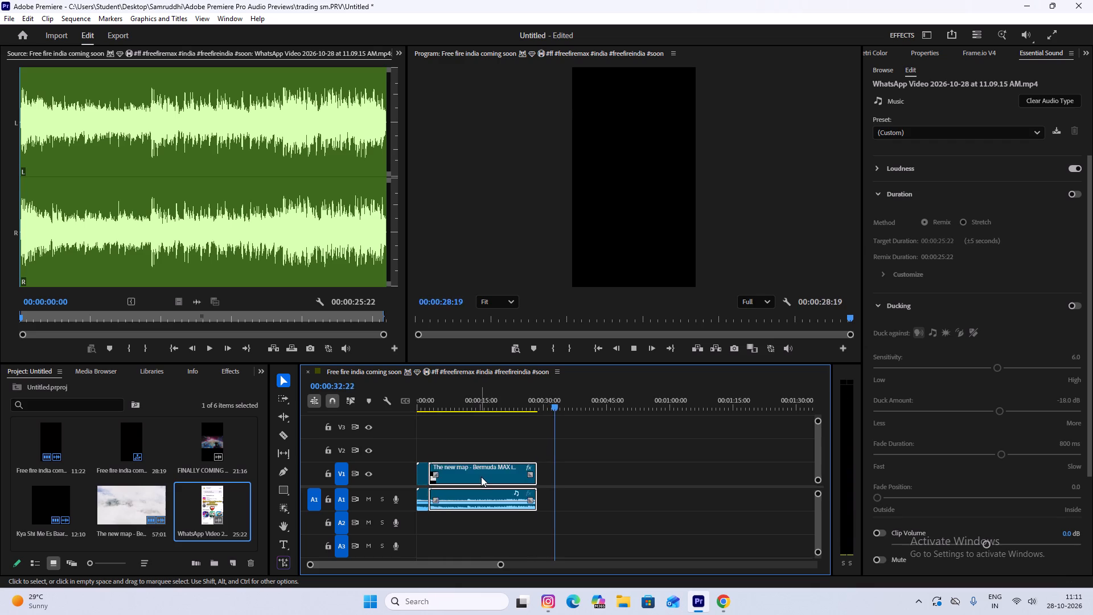
{"action": "left_click_drag", "start_coordinate": [481, 477], "coordinate": [500, 479]}
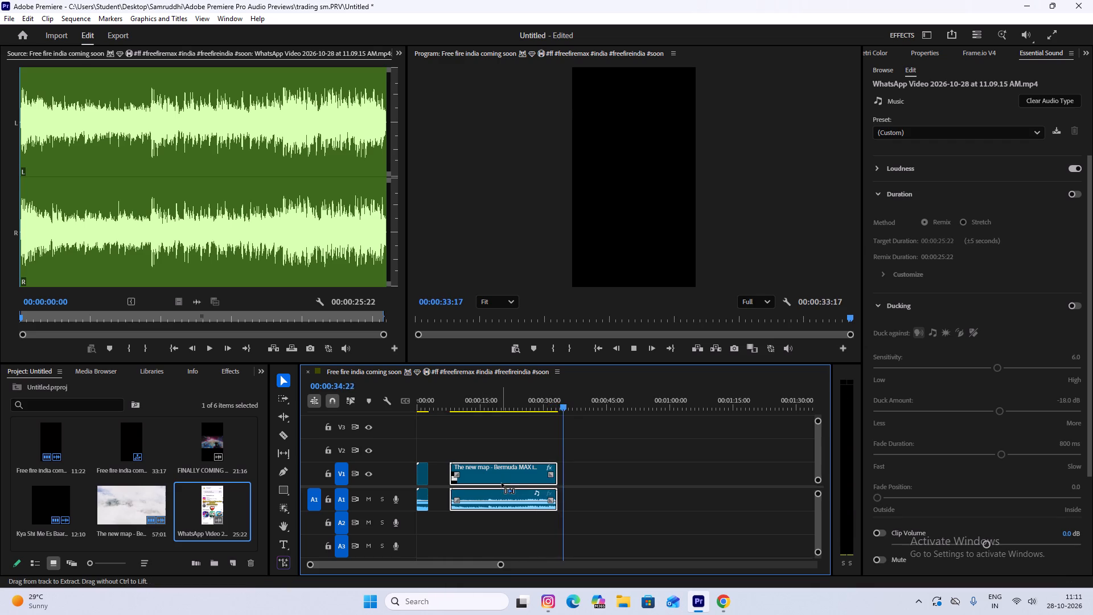
{"action": "key", "text": "ctrl+z"}
{"action": "key", "text": "ctrl+z"}
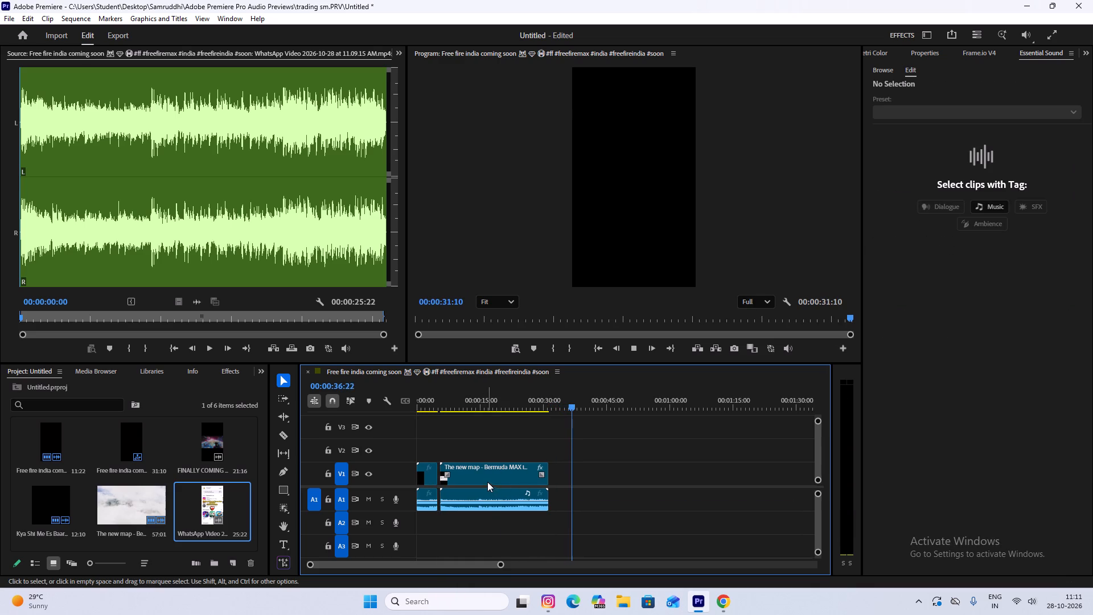
{"action": "left_click_drag", "start_coordinate": [487, 482], "coordinate": [478, 482]}
{"action": "left_click_drag", "start_coordinate": [486, 493], "coordinate": [484, 493]}
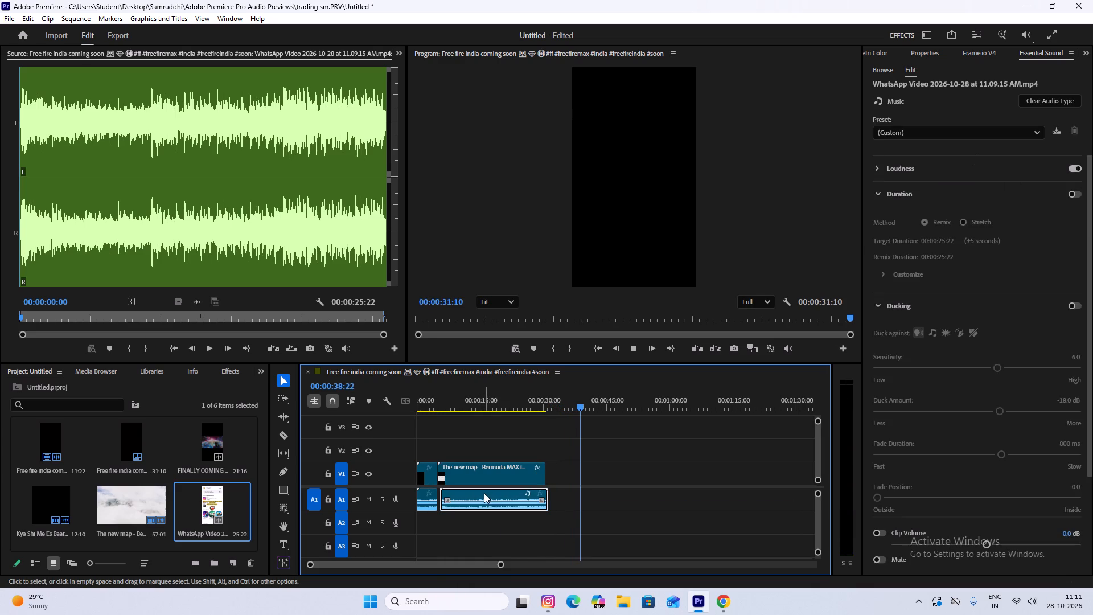
{"action": "left_click_drag", "start_coordinate": [484, 493], "coordinate": [480, 494]}
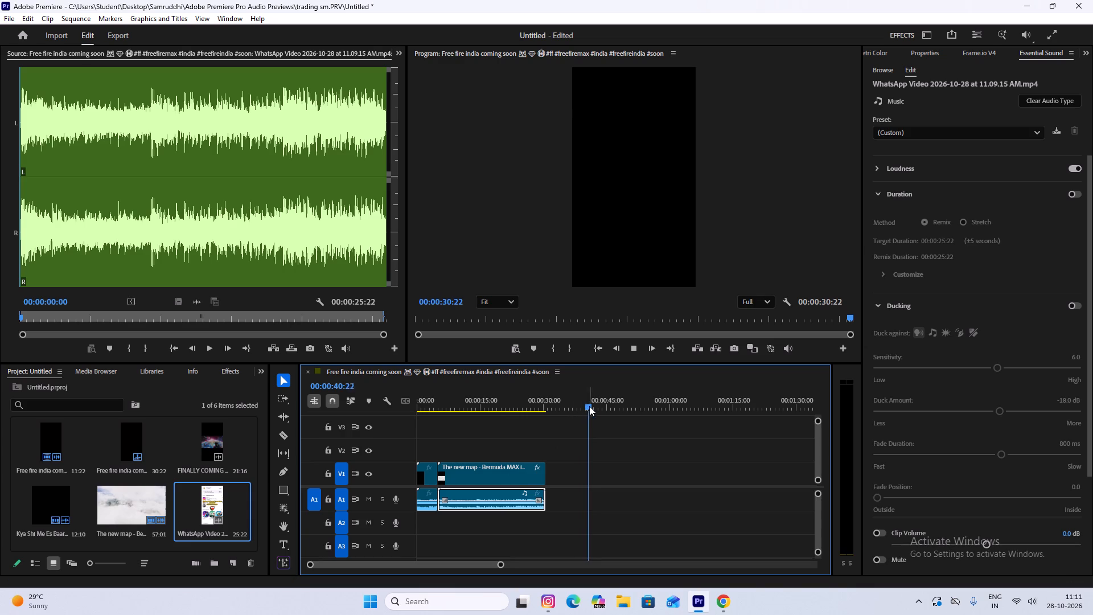
Select both video clips, place the playhead near their cut at 00:00:04:22 and open the Film Impact Dashboard.
{"action": "left_click_drag", "start_coordinate": [590, 405], "coordinate": [345, 421]}
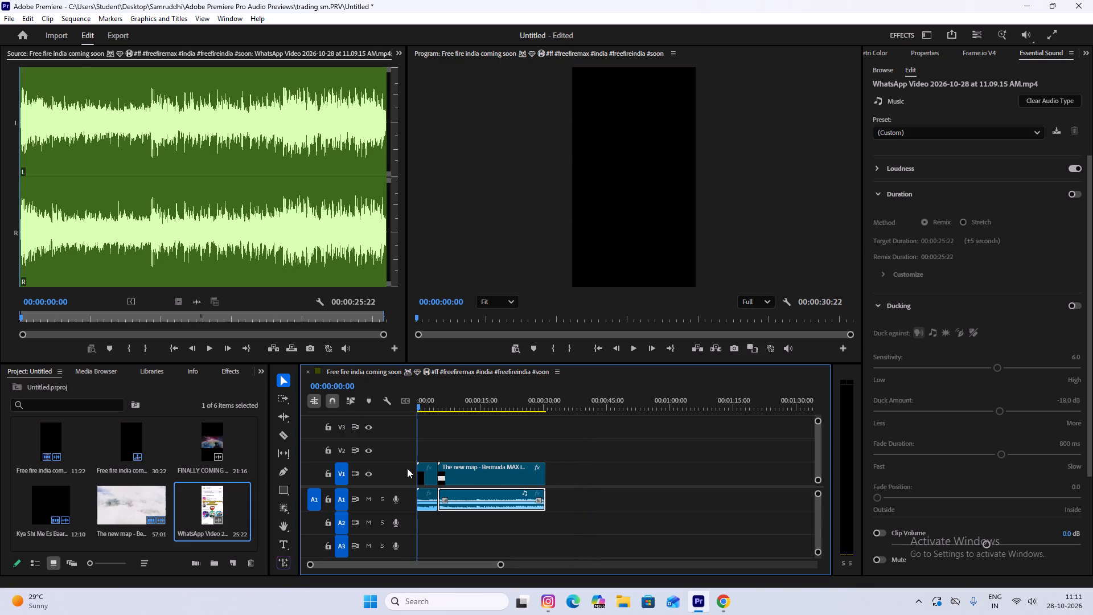
{"action": "left_click", "coordinate": [439, 477]}
{"action": "left_click", "coordinate": [472, 478]}
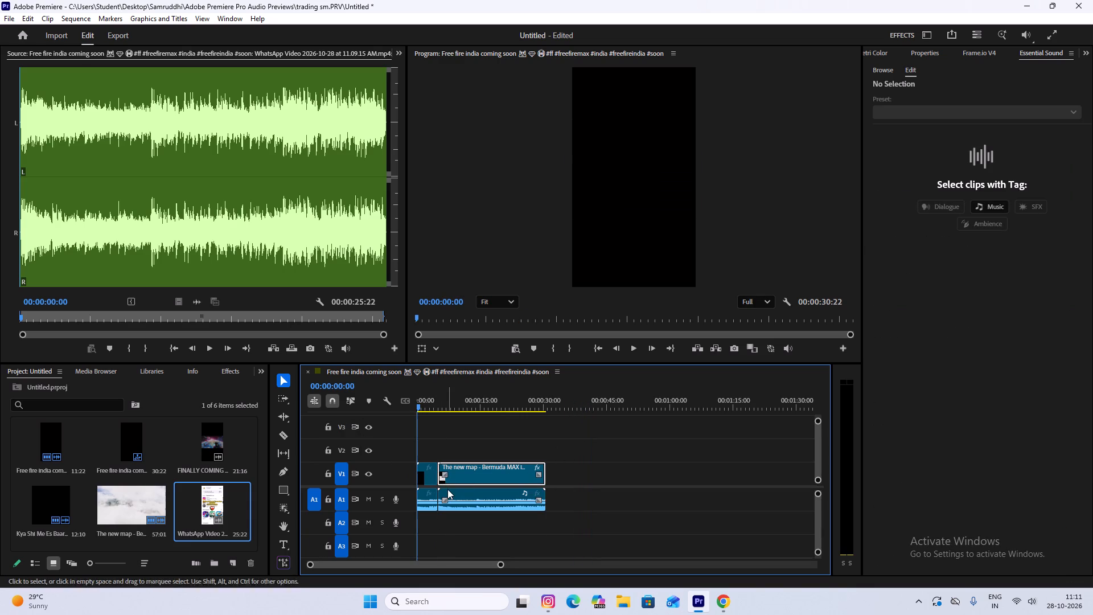
{"action": "left_click", "coordinate": [428, 474], "text": "shift"}
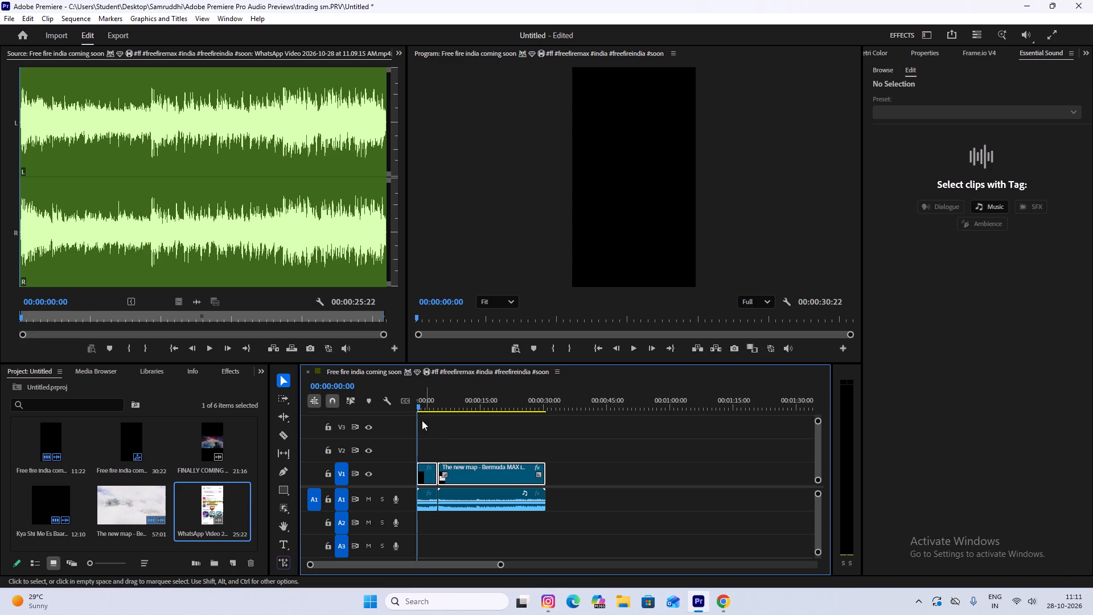
{"action": "left_click_drag", "start_coordinate": [420, 405], "coordinate": [442, 412]}
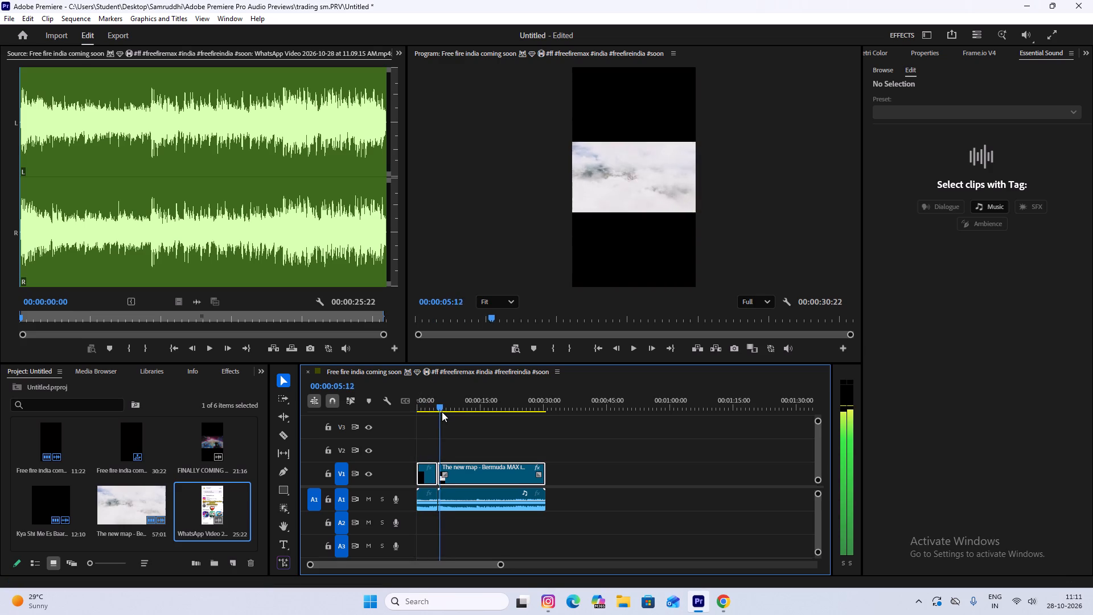
{"action": "left_click_drag", "start_coordinate": [442, 412], "coordinate": [439, 411]}
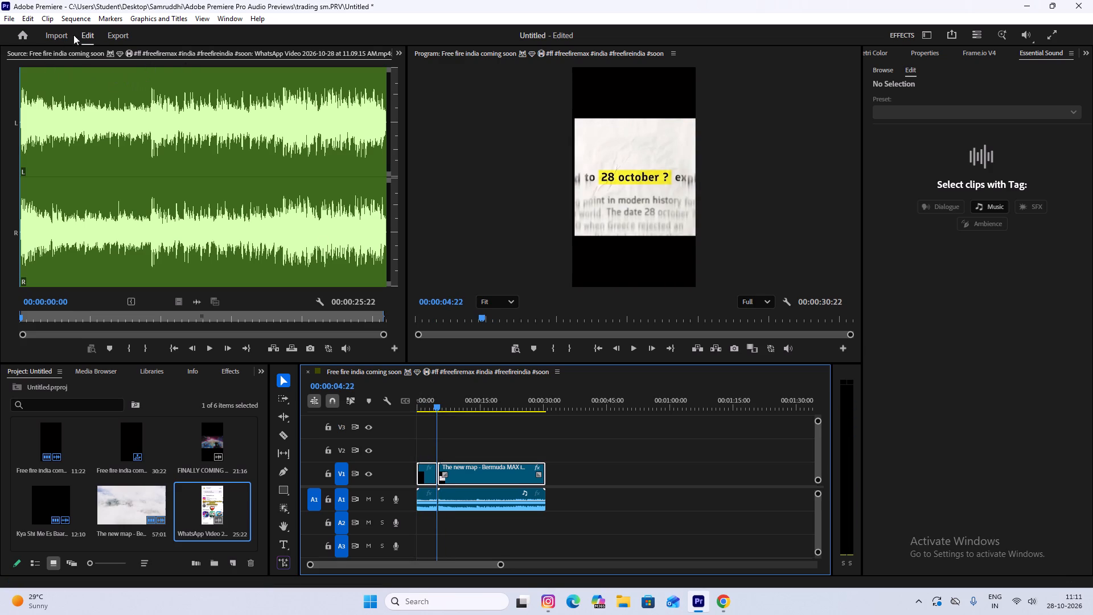
{"action": "scroll", "coordinate": [121, 56], "scroll_direction": "down", "scroll_amount": 3}
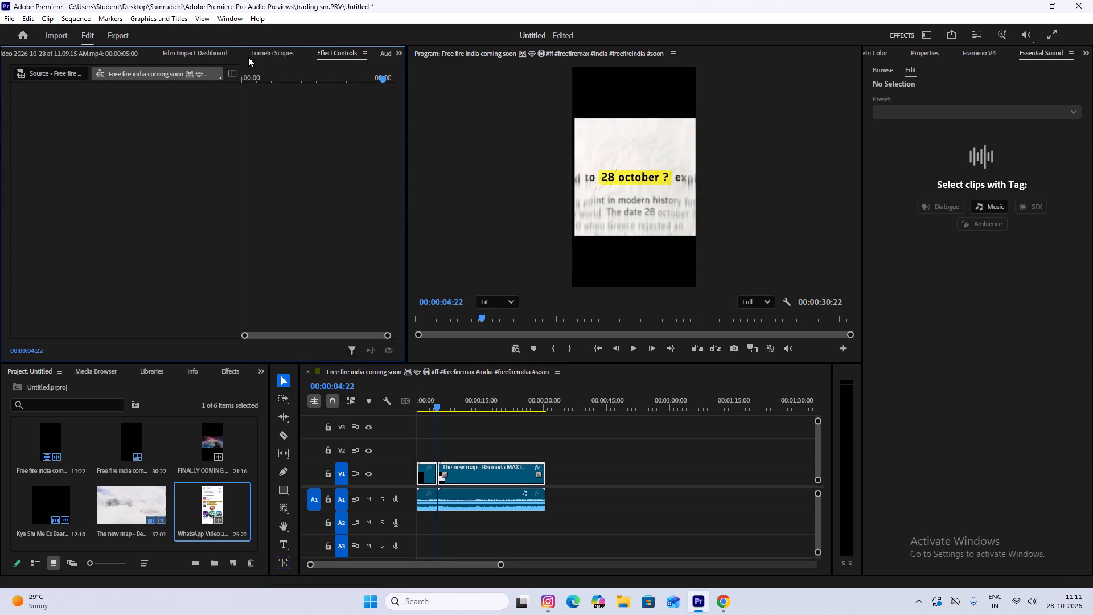
{"action": "left_click", "coordinate": [332, 52]}
{"action": "left_click", "coordinate": [367, 50]}
{"action": "left_click", "coordinate": [348, 58]}
{"action": "left_click", "coordinate": [241, 19]}
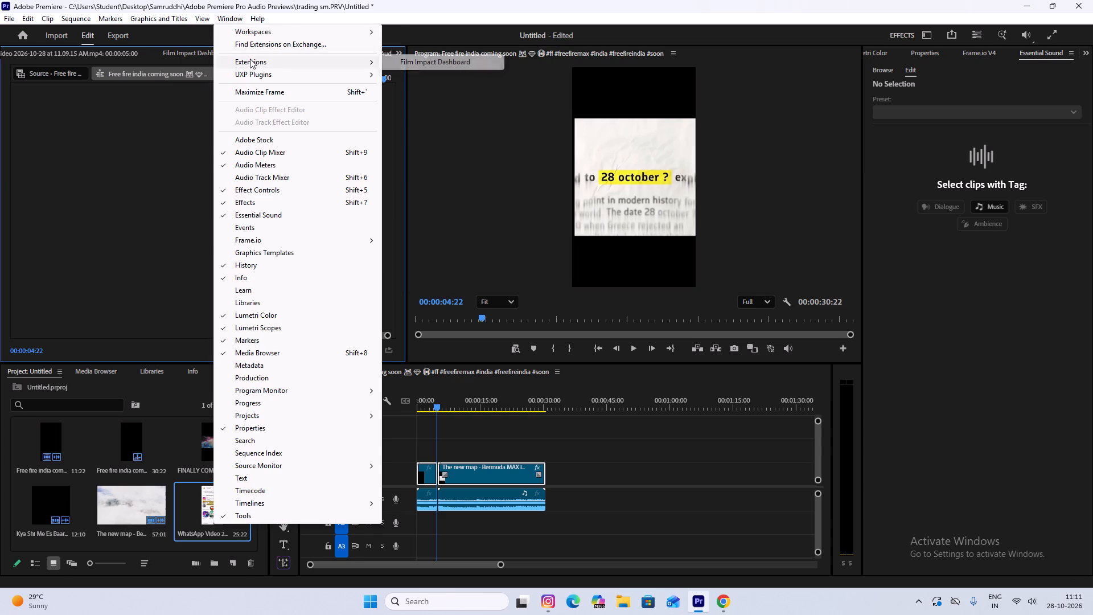
{"action": "left_click", "coordinate": [250, 59]}
{"action": "left_click", "coordinate": [392, 60]}
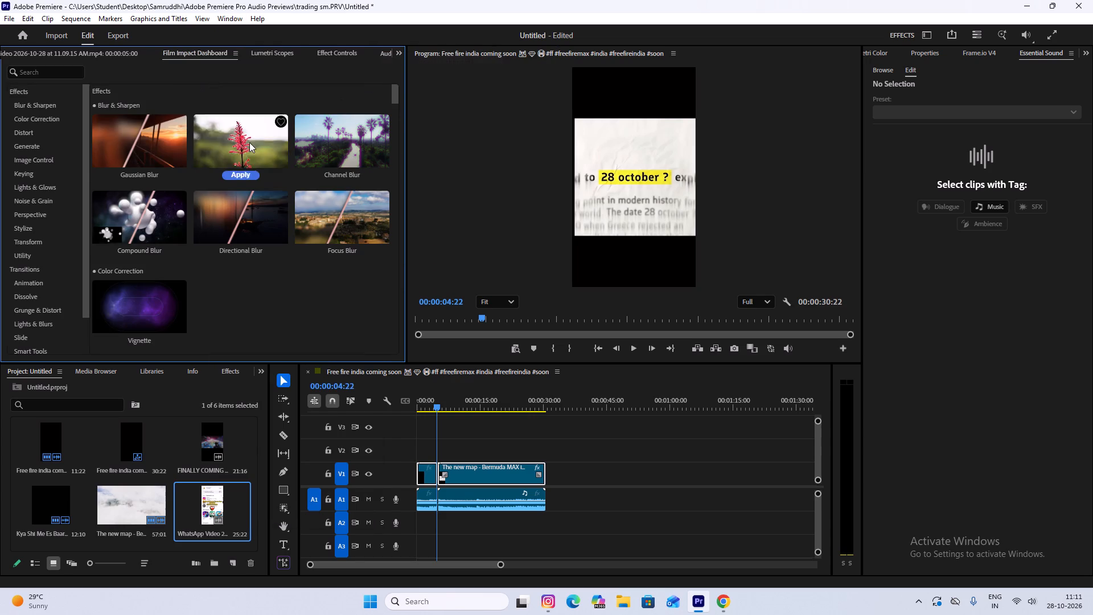
Apply the Phosphor transition from the Lights & Blurs category at the cut between the two video clips.
{"action": "left_click", "coordinate": [59, 94]}
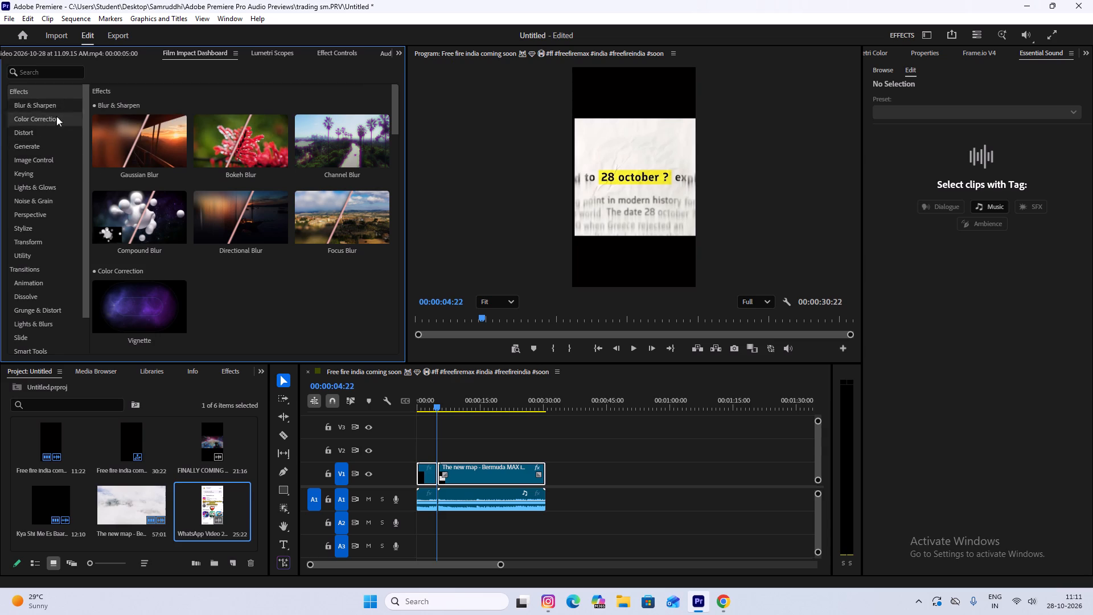
{"action": "left_click", "coordinate": [48, 232]}
{"action": "left_click", "coordinate": [47, 239]}
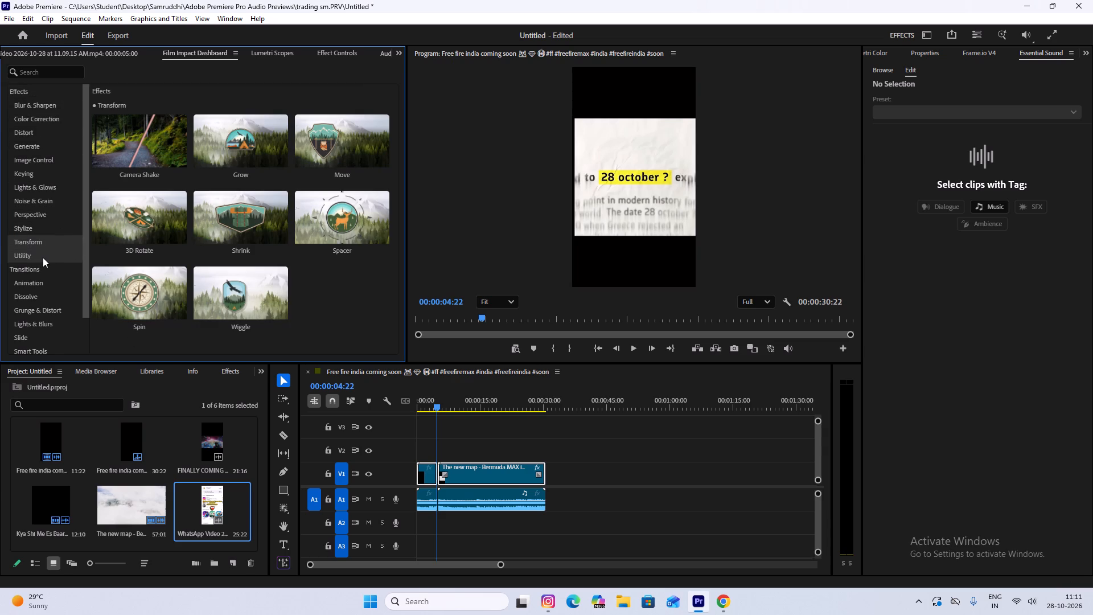
{"action": "left_click", "coordinate": [43, 257]}
{"action": "left_click", "coordinate": [40, 274]}
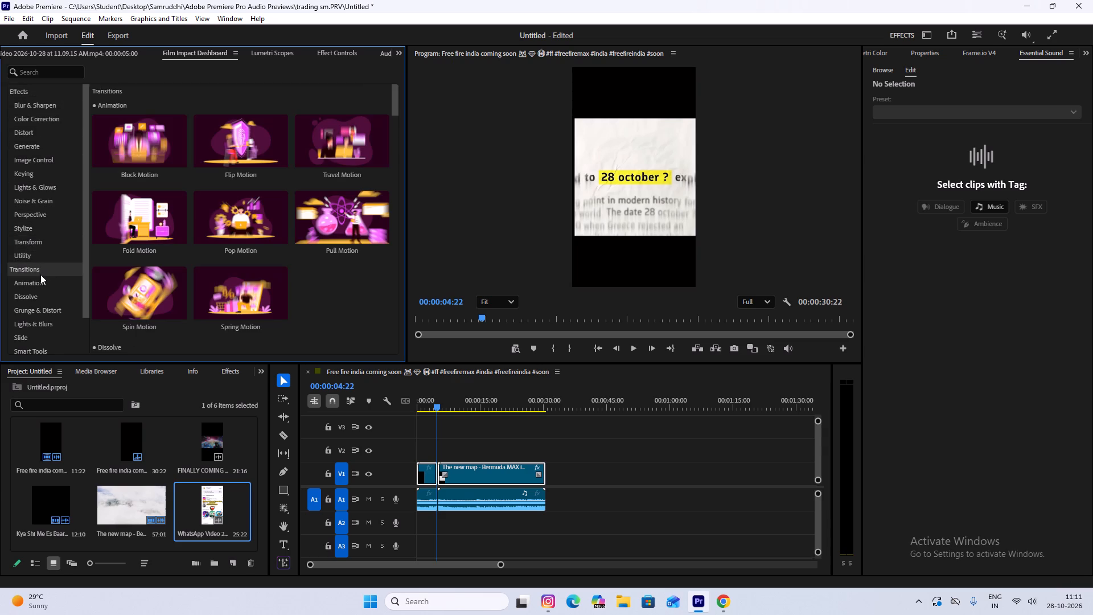
{"action": "left_click", "coordinate": [40, 282]}
{"action": "scroll", "coordinate": [40, 283], "scroll_direction": "down", "scroll_amount": 1}
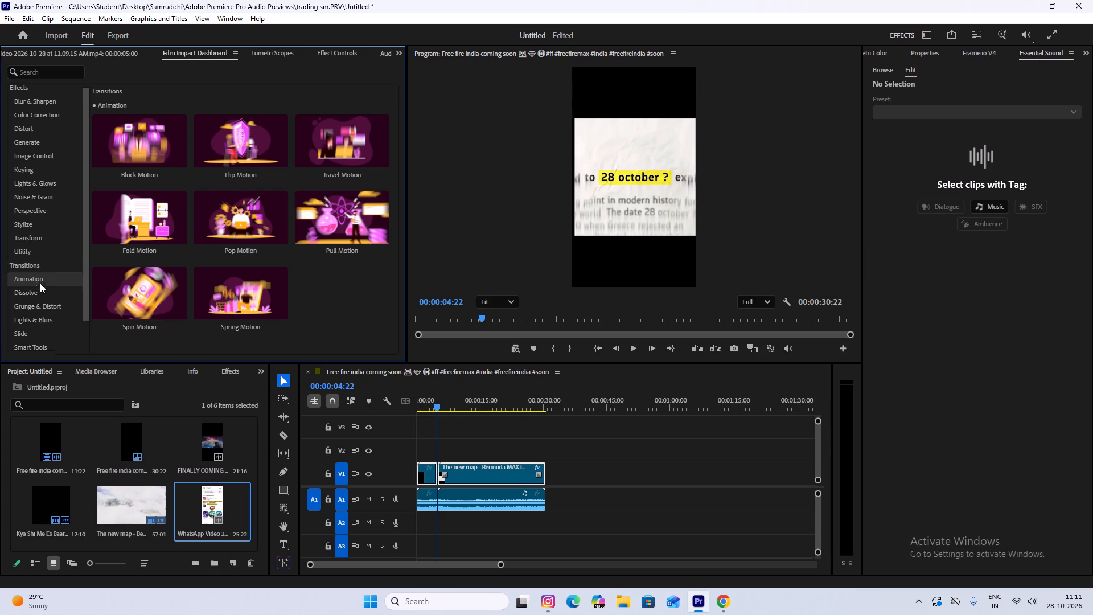
{"action": "scroll", "coordinate": [40, 283], "scroll_direction": "up", "scroll_amount": 1}
{"action": "scroll", "coordinate": [40, 283], "scroll_direction": "down", "scroll_amount": 1}
{"action": "left_click", "coordinate": [36, 284]}
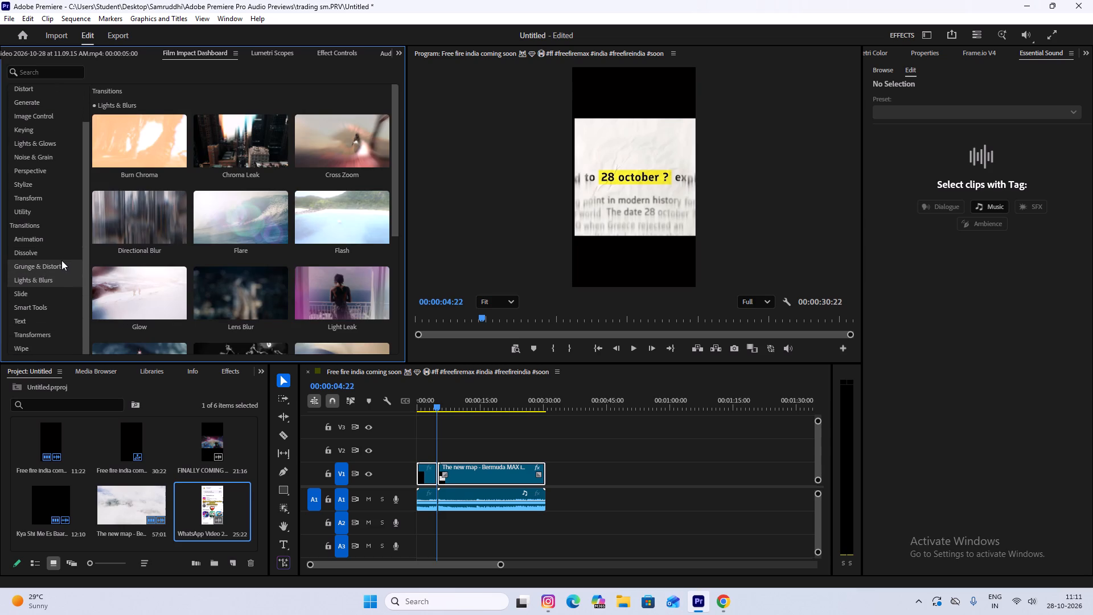
{"action": "scroll", "coordinate": [61, 260], "scroll_direction": "down", "scroll_amount": 4}
{"action": "scroll", "coordinate": [161, 248], "scroll_direction": "down", "scroll_amount": 3}
{"action": "scroll", "coordinate": [157, 248], "scroll_direction": "up", "scroll_amount": 1}
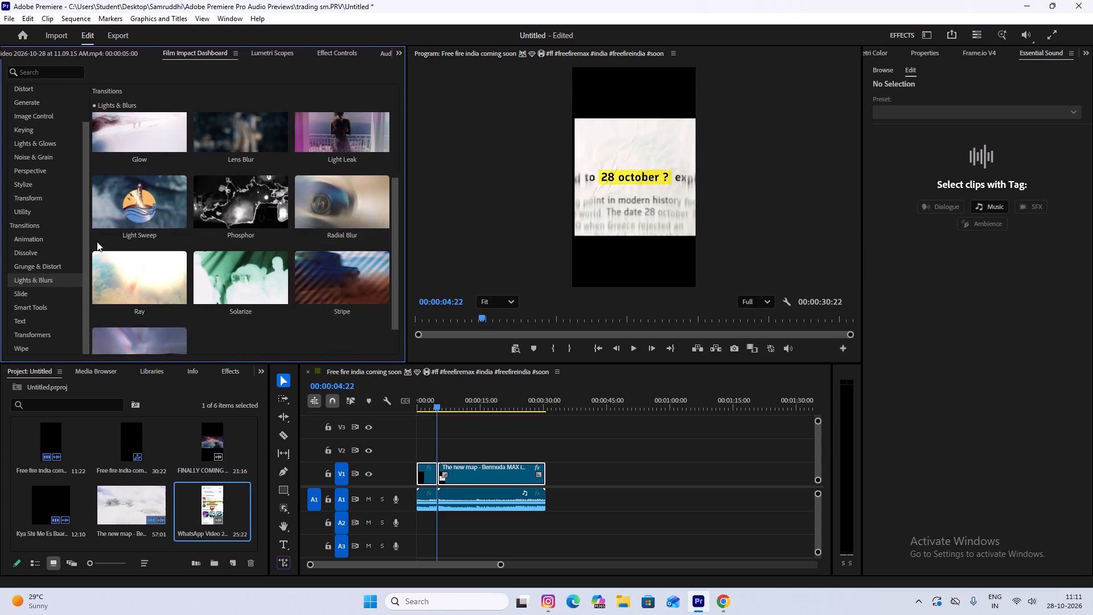
{"action": "scroll", "coordinate": [180, 261], "scroll_direction": "down", "scroll_amount": 1}
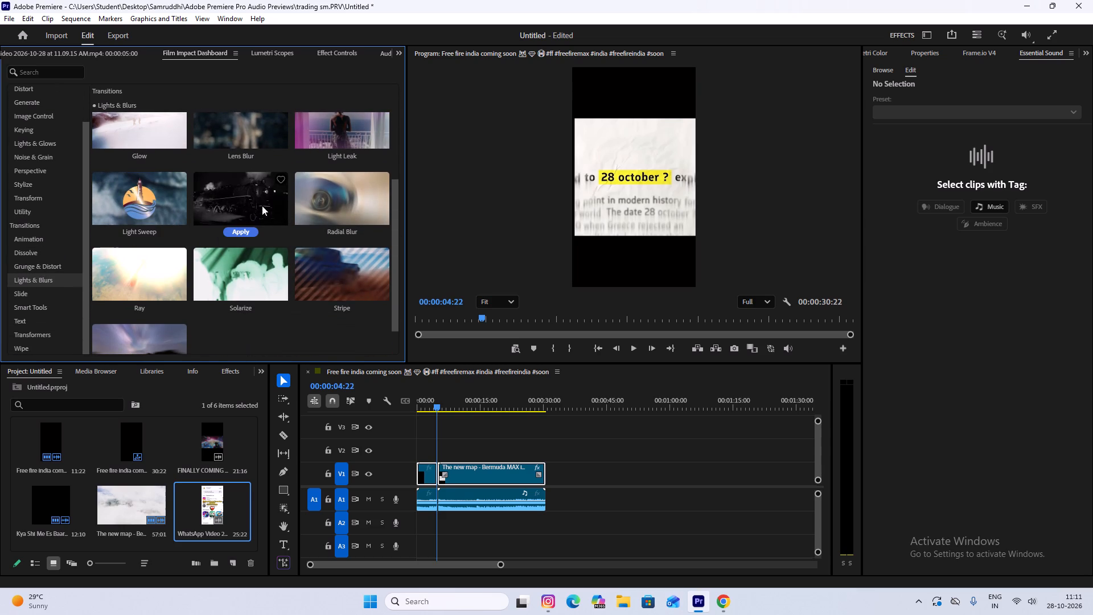
{"action": "left_click", "coordinate": [249, 231]}
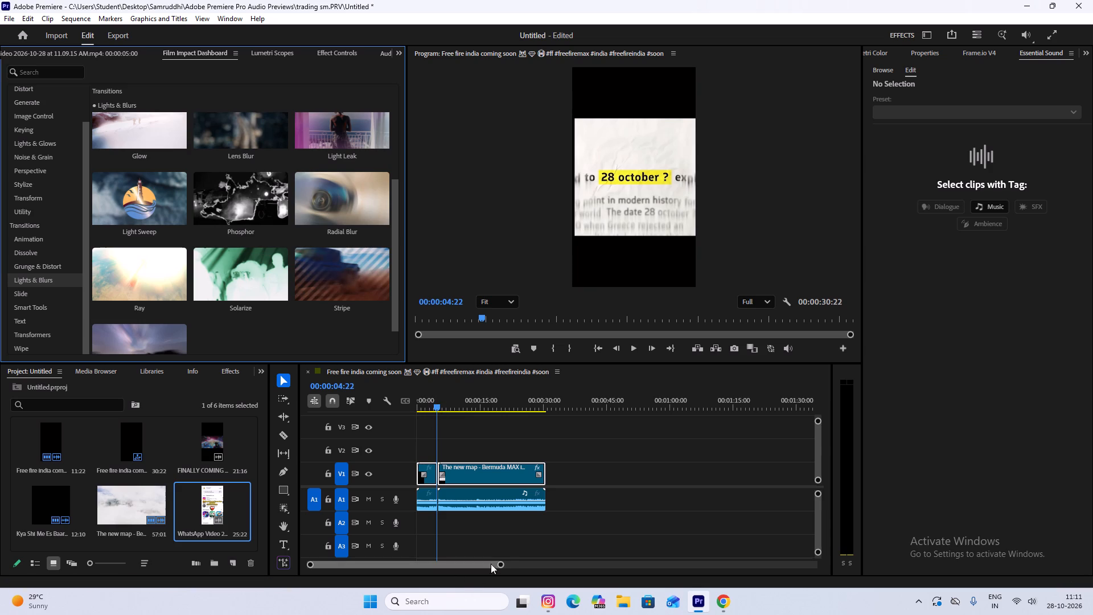
Extend the Phosphor transition to a duration of 00:00:00:28 and shift it to Center at Cut alignment.
{"action": "left_click_drag", "start_coordinate": [503, 562], "coordinate": [372, 536]}
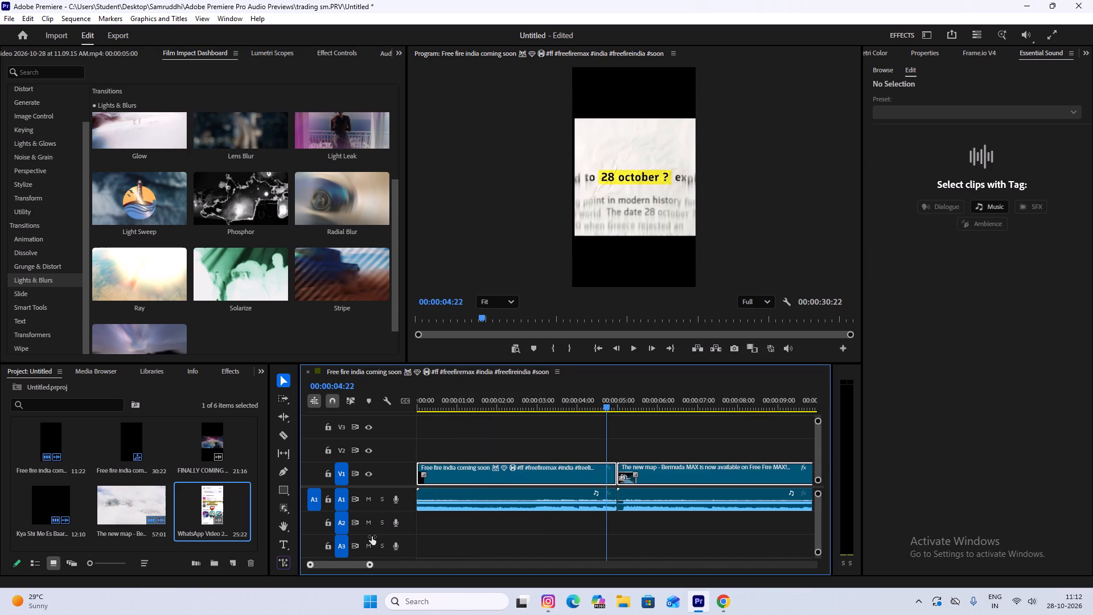
{"action": "left_click_drag", "start_coordinate": [372, 536], "coordinate": [381, 534]}
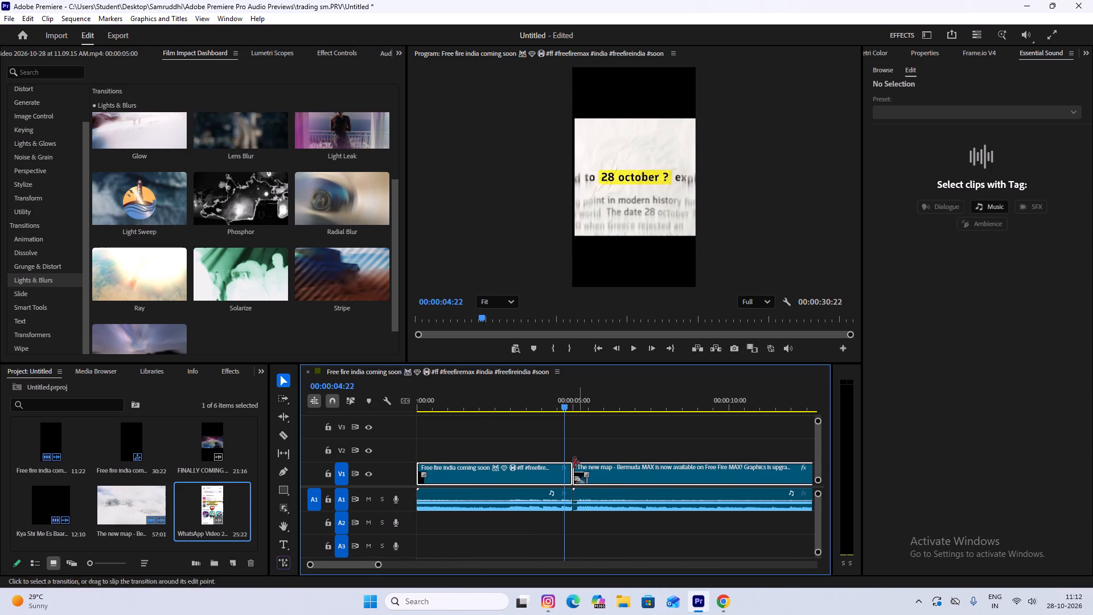
{"action": "left_click", "coordinate": [570, 428]}
{"action": "left_click", "coordinate": [582, 481]}
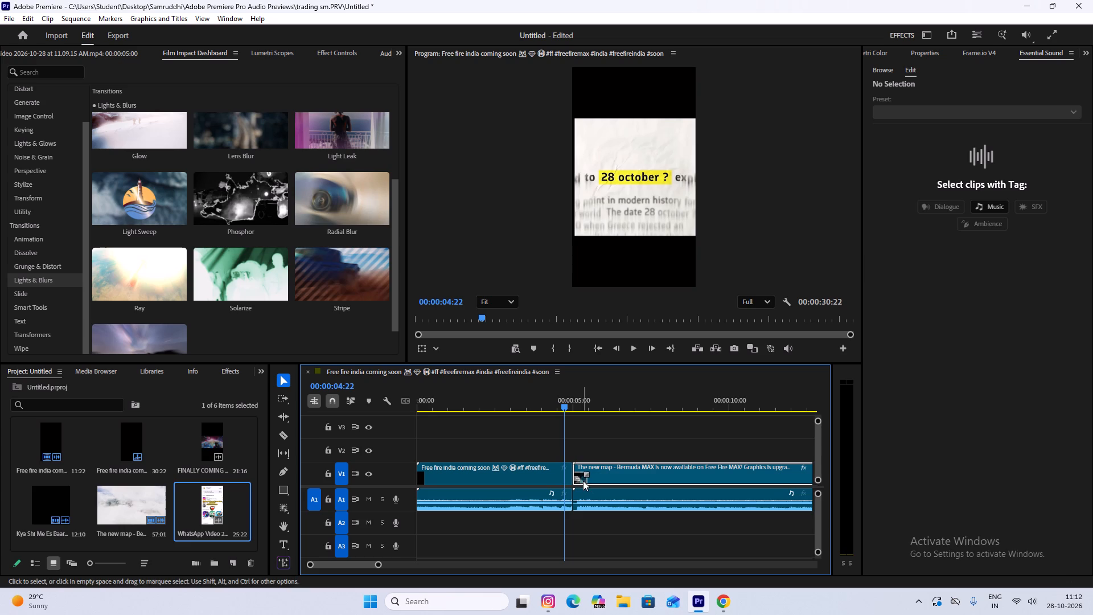
{"action": "left_click", "coordinate": [583, 481]}
{"action": "left_click", "coordinate": [582, 476]}
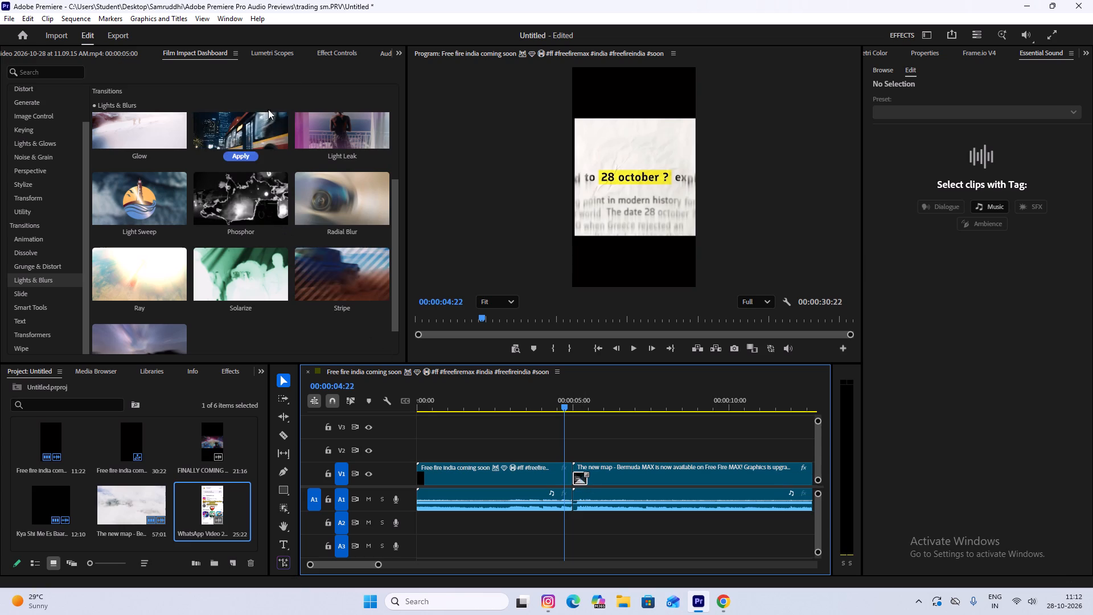
{"action": "left_click", "coordinate": [342, 47]}
{"action": "left_click", "coordinate": [329, 108]}
{"action": "left_click_drag", "start_coordinate": [325, 105], "coordinate": [347, 108]}
{"action": "left_click_drag", "start_coordinate": [340, 105], "coordinate": [371, 111]}
{"action": "left_click_drag", "start_coordinate": [371, 108], "coordinate": [385, 109]}
{"action": "left_click_drag", "start_coordinate": [363, 102], "coordinate": [354, 102]}
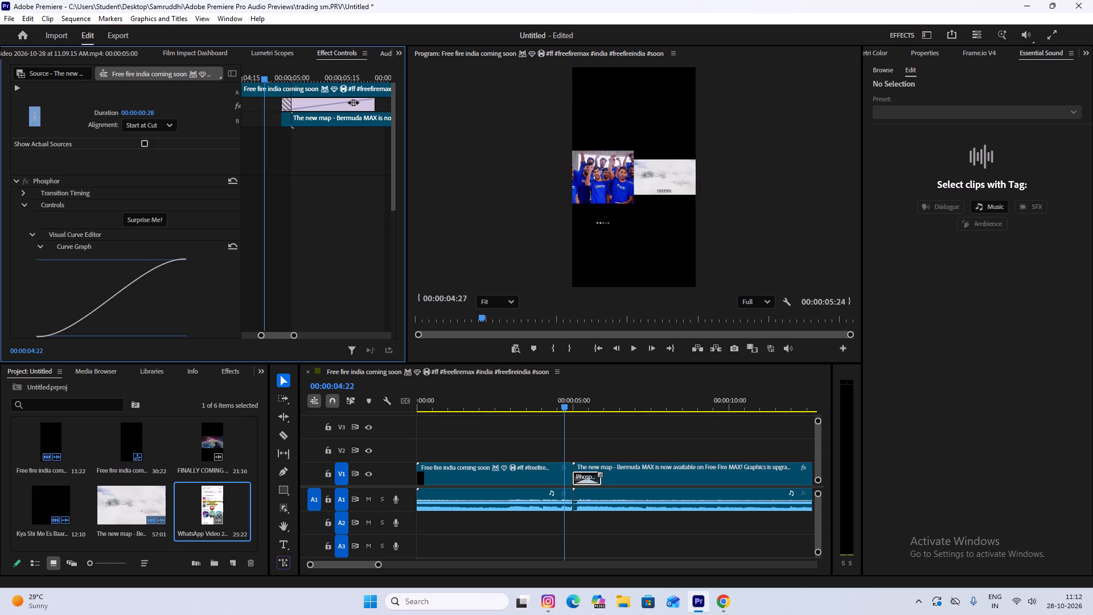
{"action": "left_click_drag", "start_coordinate": [354, 102], "coordinate": [318, 106]}
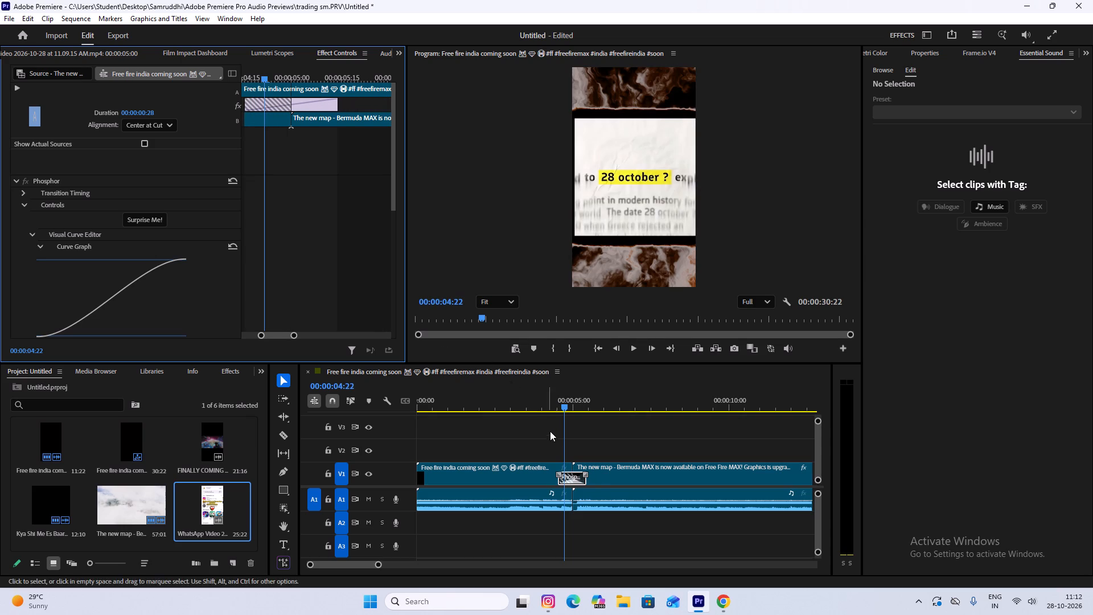
Play the sequence from the start and replay the section across the Phosphor transition to check it.
{"action": "left_click_drag", "start_coordinate": [565, 407], "coordinate": [249, 379]}
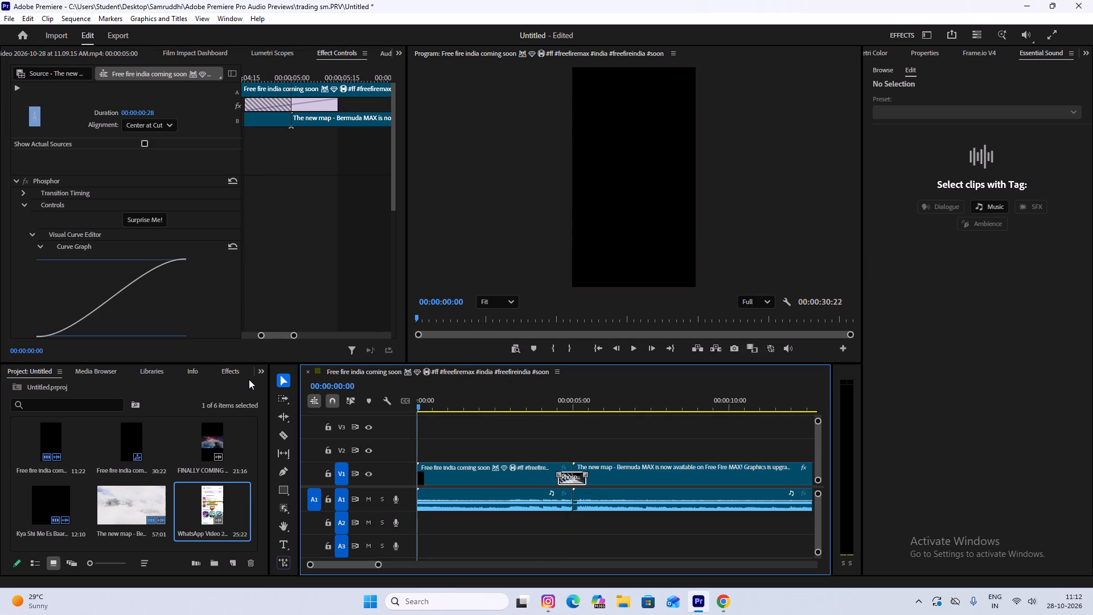
{"action": "key", "text": "space"}
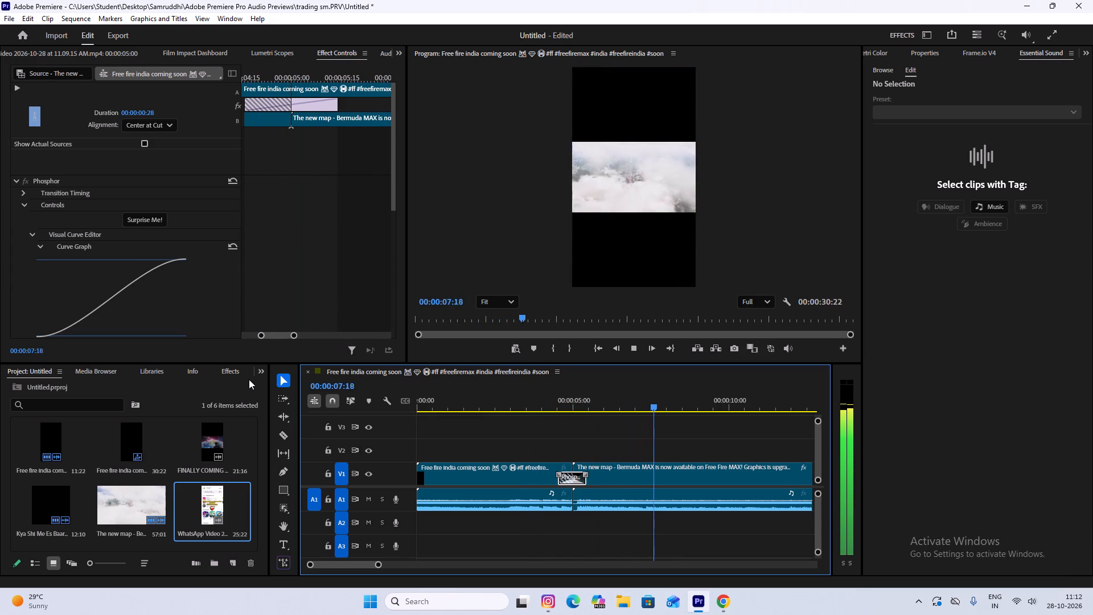
{"action": "key", "text": "space"}
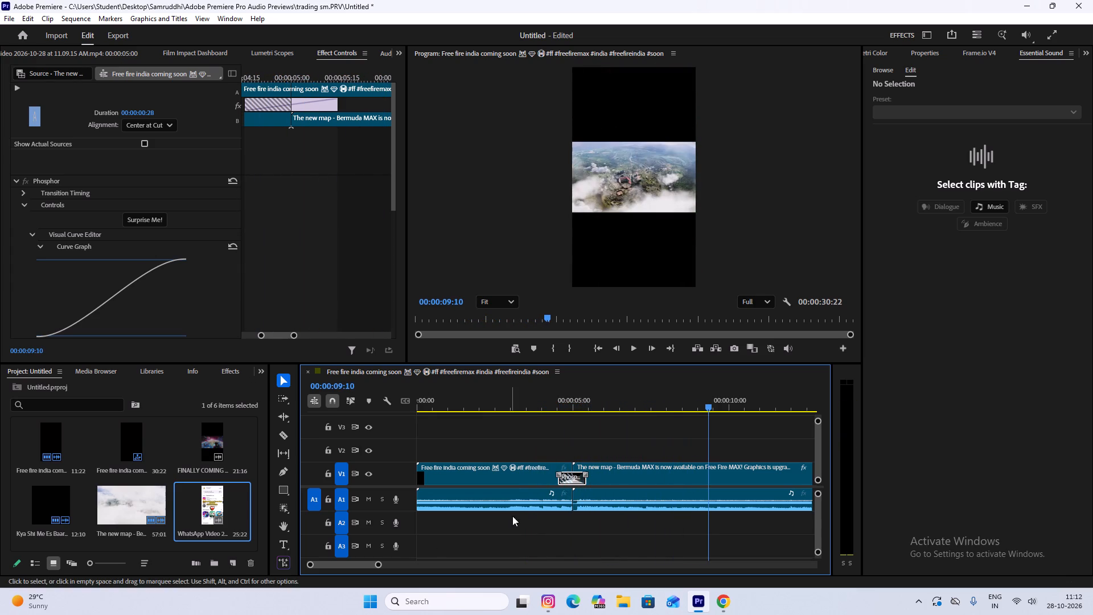
{"action": "left_click_drag", "start_coordinate": [708, 405], "coordinate": [484, 412]}
{"action": "key", "text": "space"}
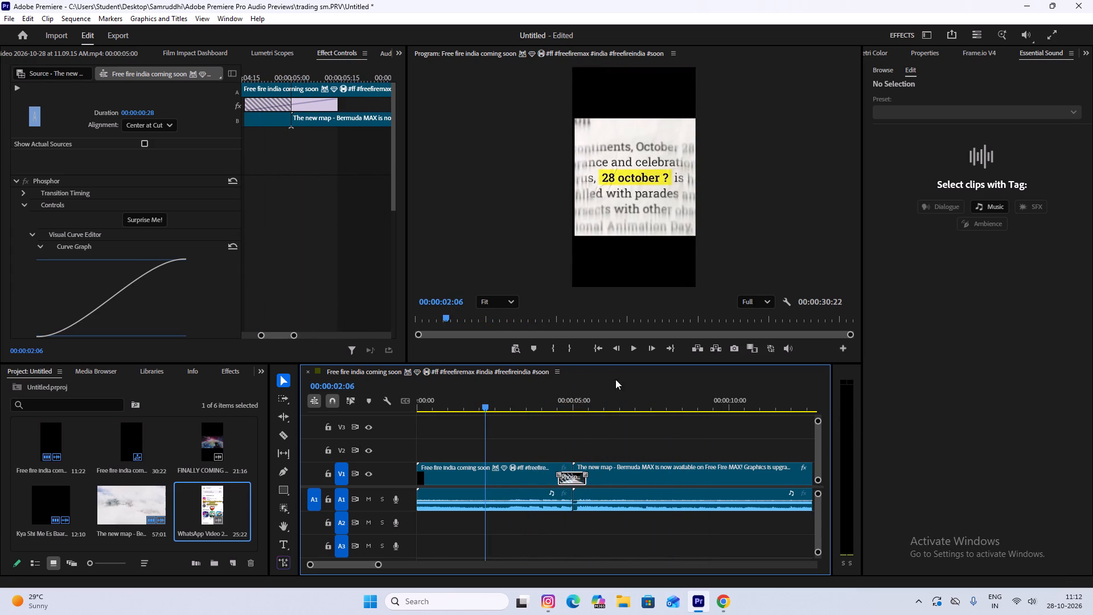
{"action": "key", "text": "space"}
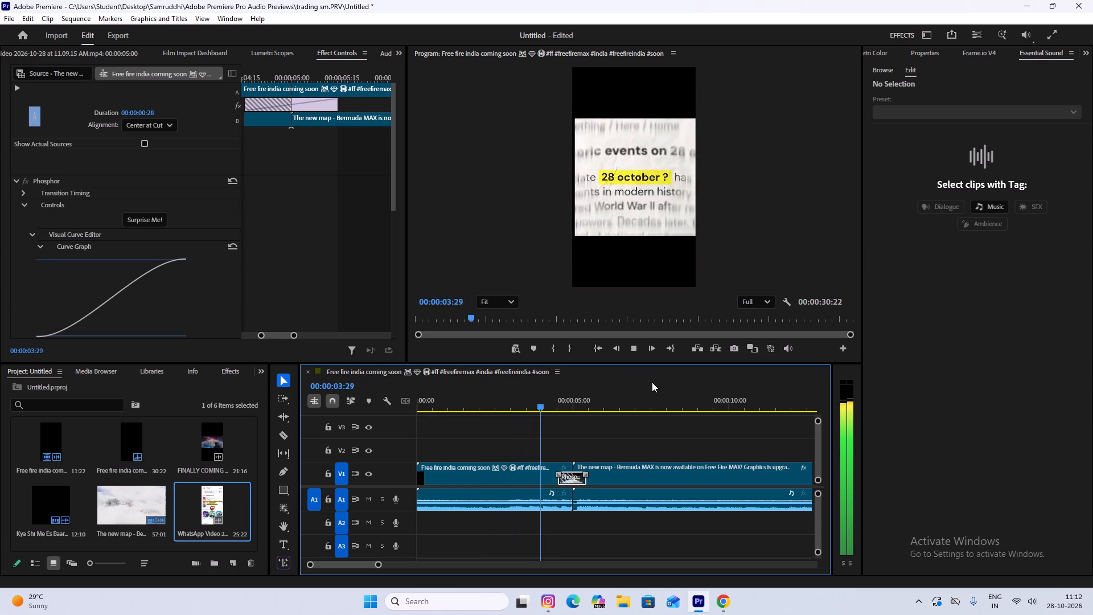
{"action": "key", "text": "space"}
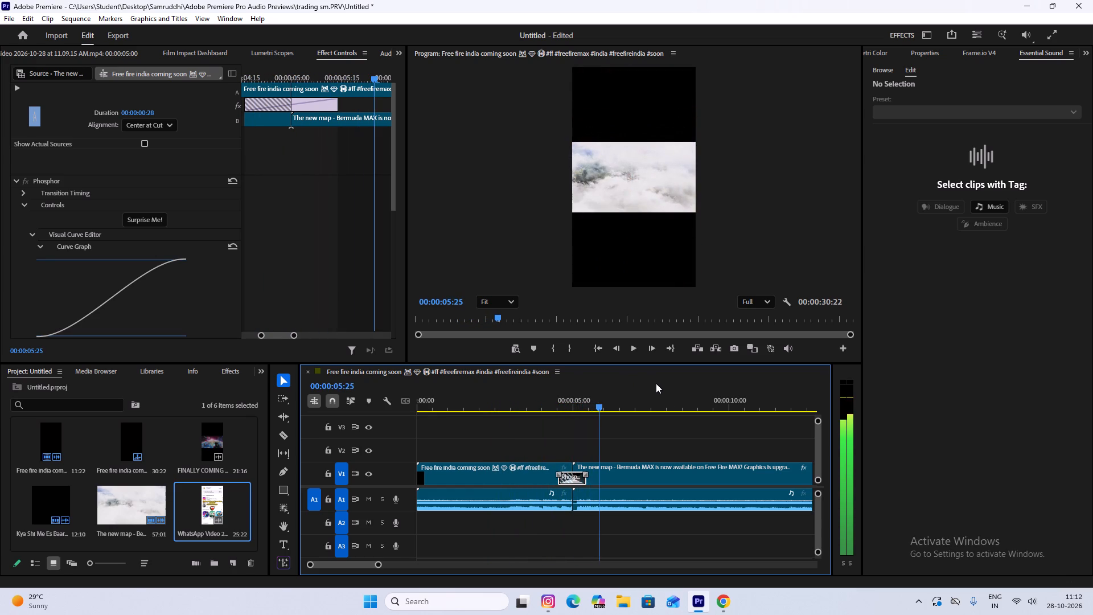
Lengthen the Phosphor transition to a duration of 00:00:03:16 and shift it slightly earlier across the cut.
{"action": "left_click_drag", "start_coordinate": [599, 403], "coordinate": [529, 418]}
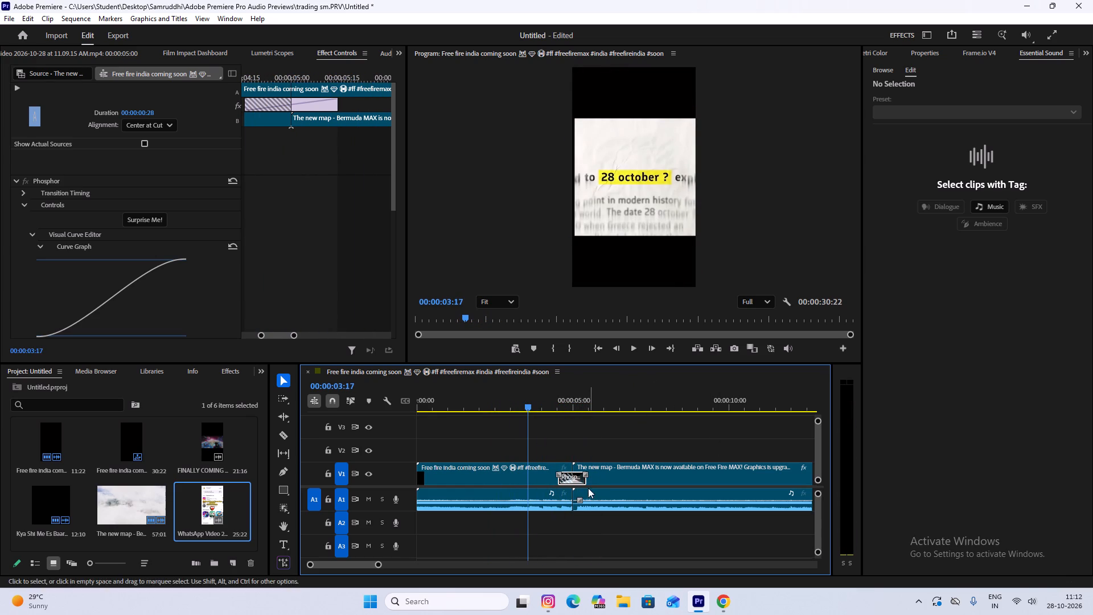
{"action": "left_click_drag", "start_coordinate": [585, 473], "coordinate": [610, 477]}
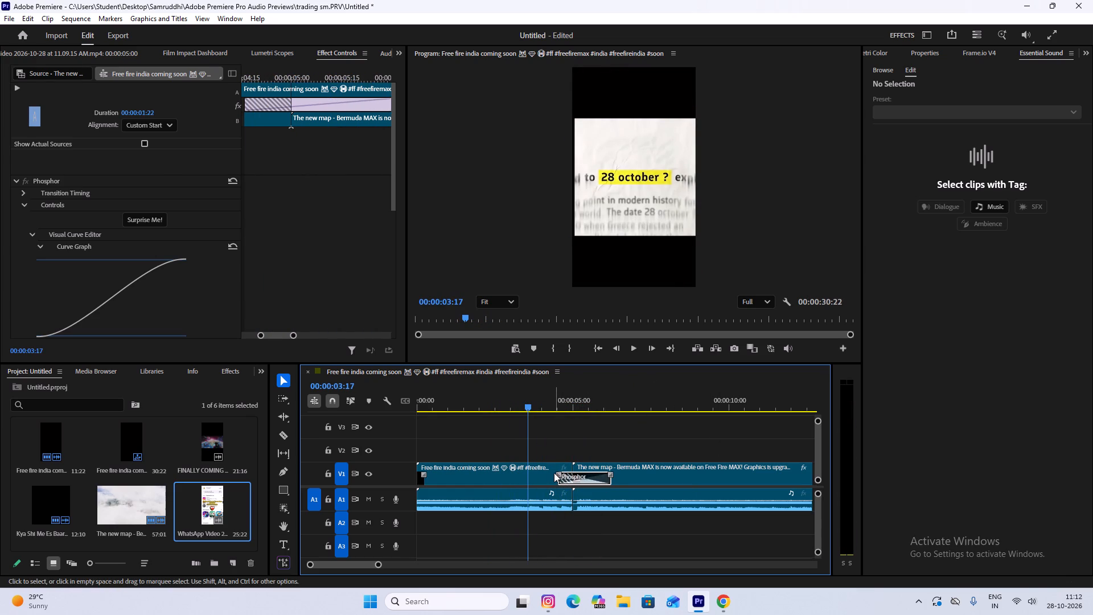
{"action": "left_click", "coordinate": [554, 473]}
{"action": "left_click", "coordinate": [559, 474]}
{"action": "left_click", "coordinate": [559, 474]}
{"action": "left_click_drag", "start_coordinate": [559, 474], "coordinate": [538, 470]}
{"action": "left_click_drag", "start_coordinate": [559, 474], "coordinate": [553, 474]}
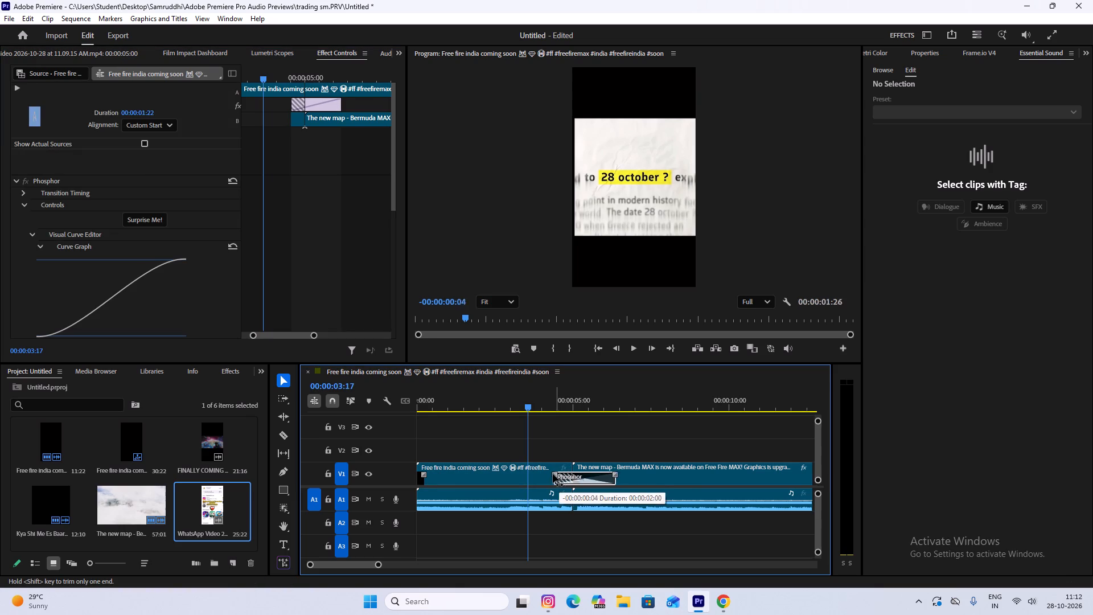
{"action": "left_click_drag", "start_coordinate": [553, 474], "coordinate": [531, 470]}
{"action": "left_click_drag", "start_coordinate": [599, 474], "coordinate": [590, 474]}
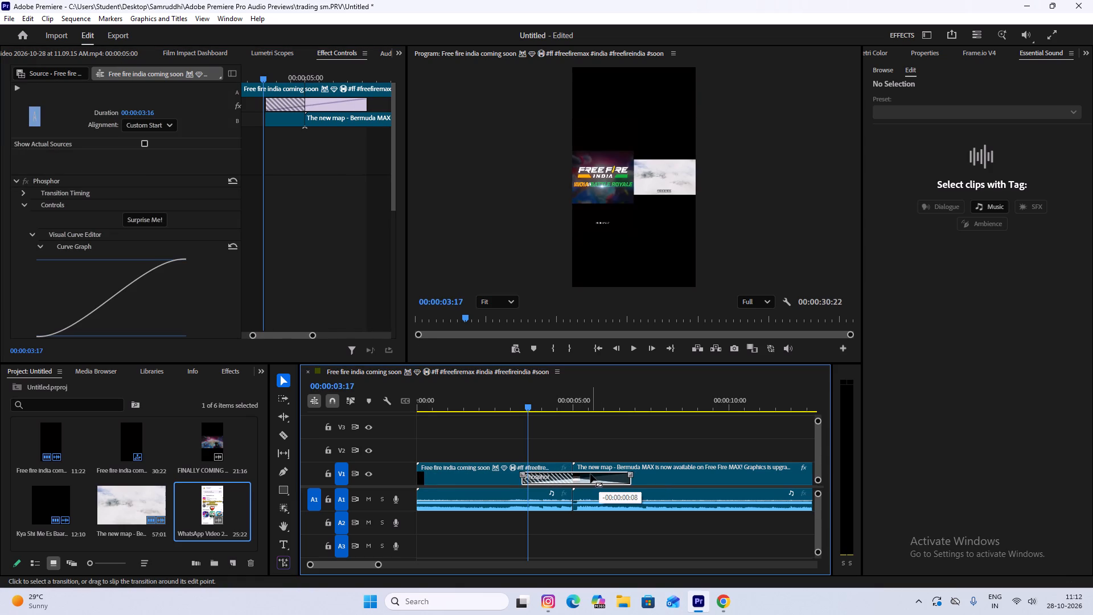
{"action": "left_click_drag", "start_coordinate": [590, 474], "coordinate": [586, 474]}
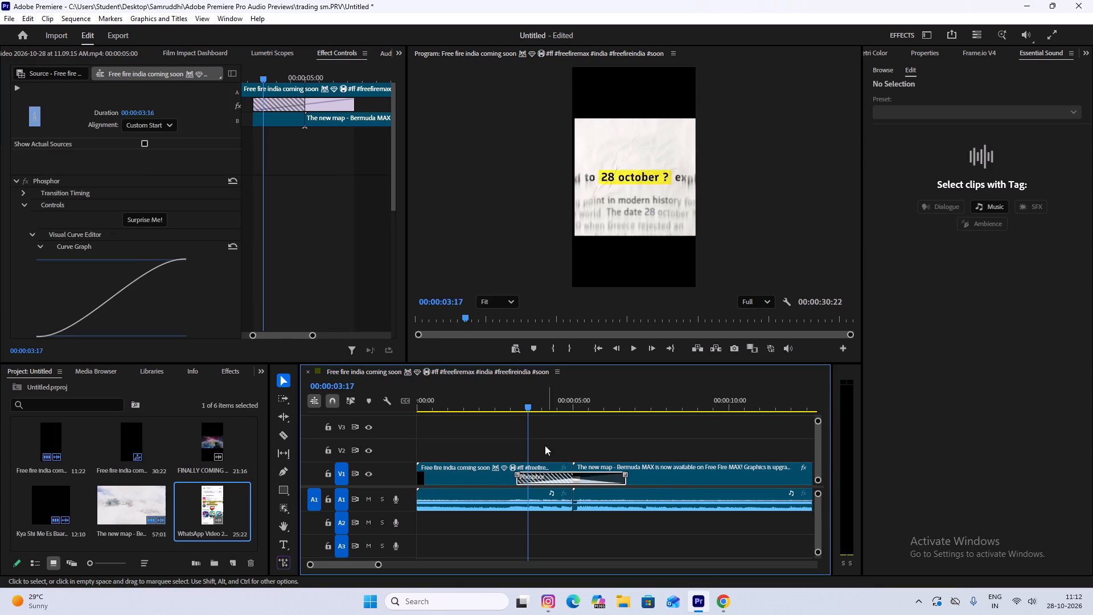
Play the sequence from near the start to review the lengthened transition and the Bermuda MAX clip.
{"action": "left_click_drag", "start_coordinate": [528, 404], "coordinate": [446, 415]}
{"action": "key", "text": "space"}
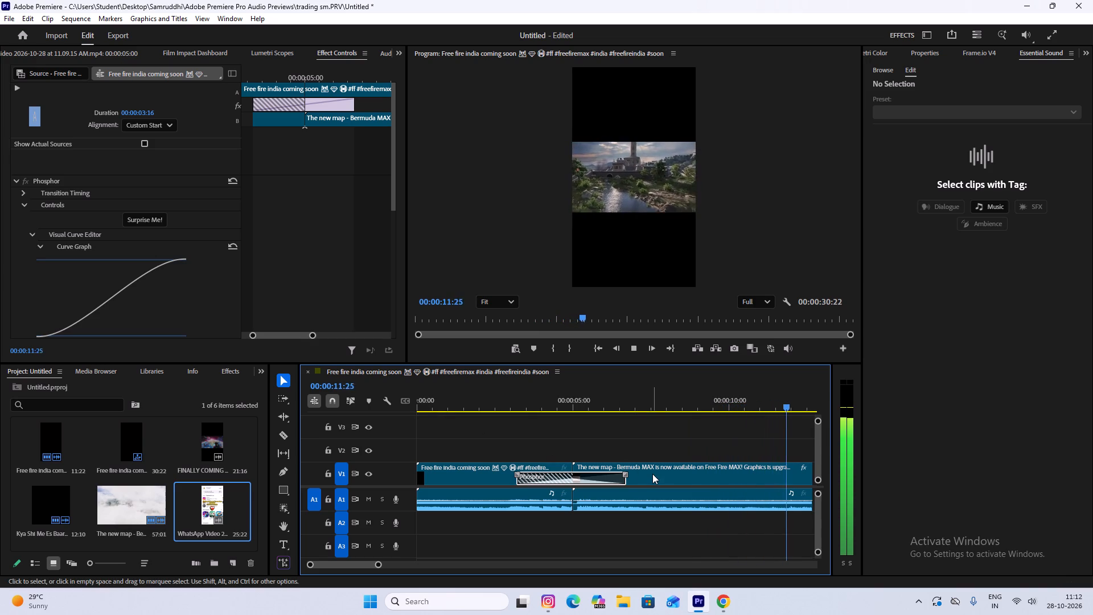
{"action": "key", "text": "space"}
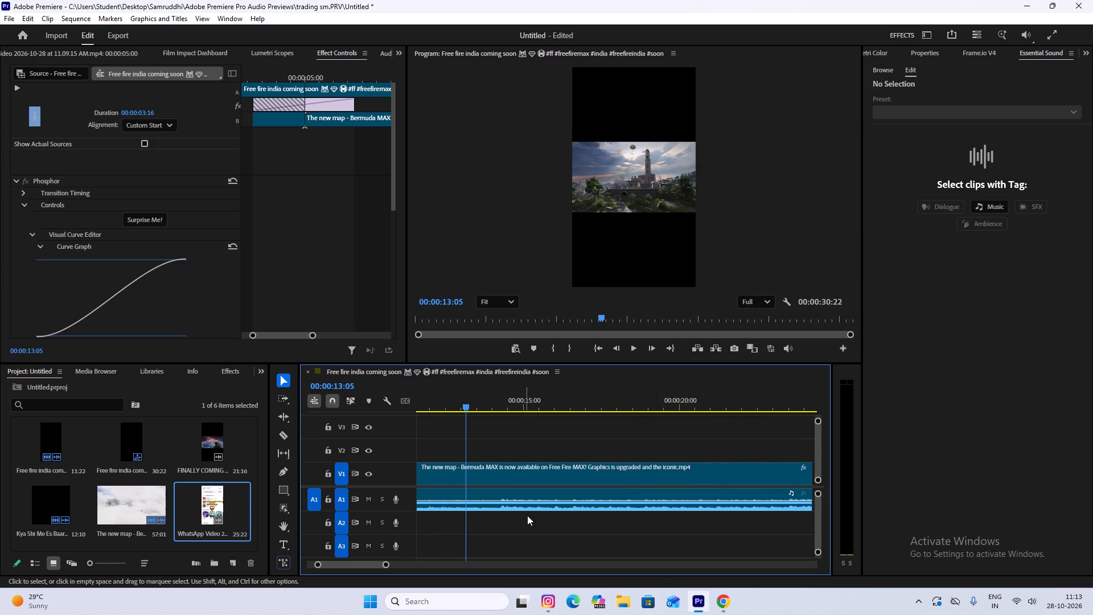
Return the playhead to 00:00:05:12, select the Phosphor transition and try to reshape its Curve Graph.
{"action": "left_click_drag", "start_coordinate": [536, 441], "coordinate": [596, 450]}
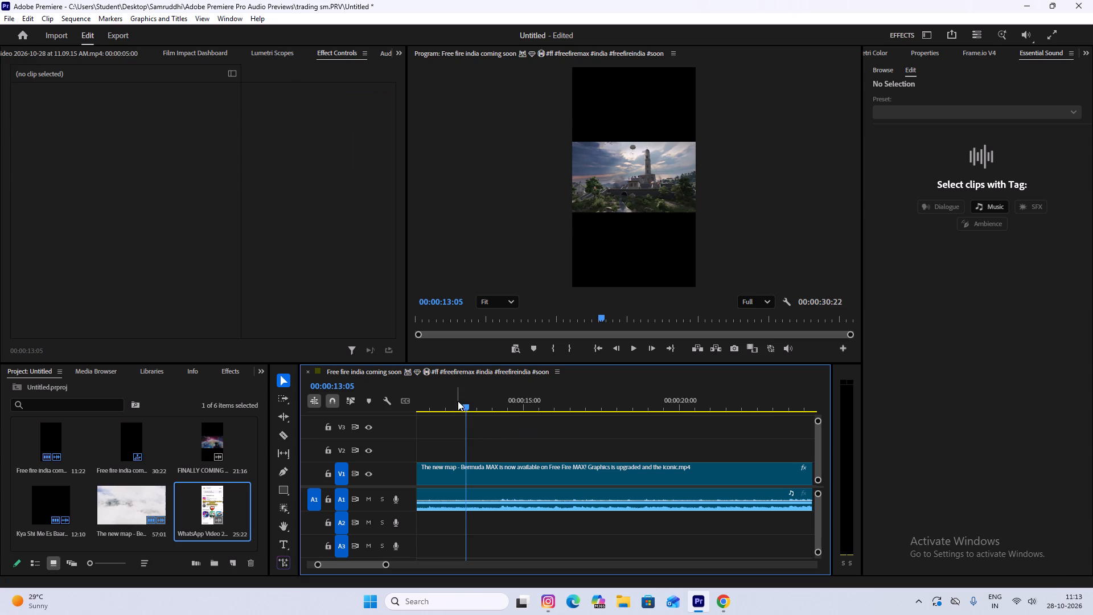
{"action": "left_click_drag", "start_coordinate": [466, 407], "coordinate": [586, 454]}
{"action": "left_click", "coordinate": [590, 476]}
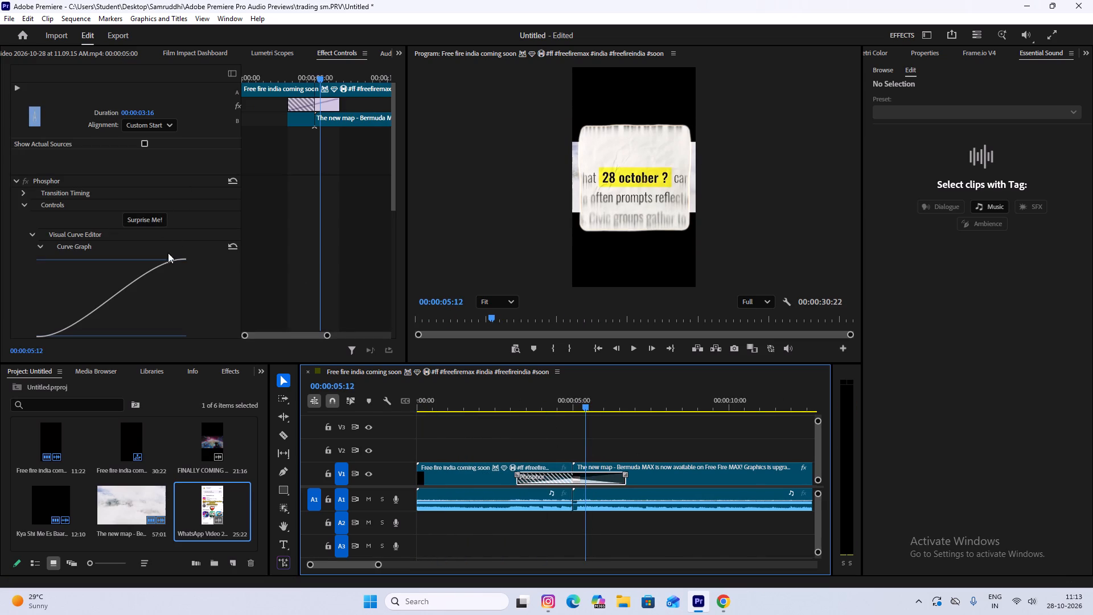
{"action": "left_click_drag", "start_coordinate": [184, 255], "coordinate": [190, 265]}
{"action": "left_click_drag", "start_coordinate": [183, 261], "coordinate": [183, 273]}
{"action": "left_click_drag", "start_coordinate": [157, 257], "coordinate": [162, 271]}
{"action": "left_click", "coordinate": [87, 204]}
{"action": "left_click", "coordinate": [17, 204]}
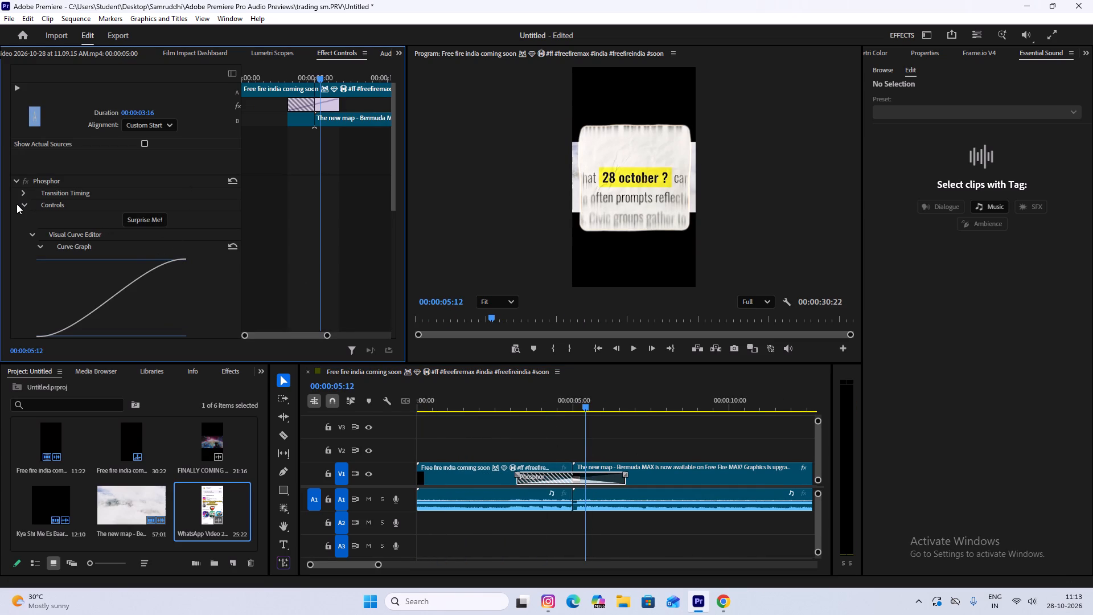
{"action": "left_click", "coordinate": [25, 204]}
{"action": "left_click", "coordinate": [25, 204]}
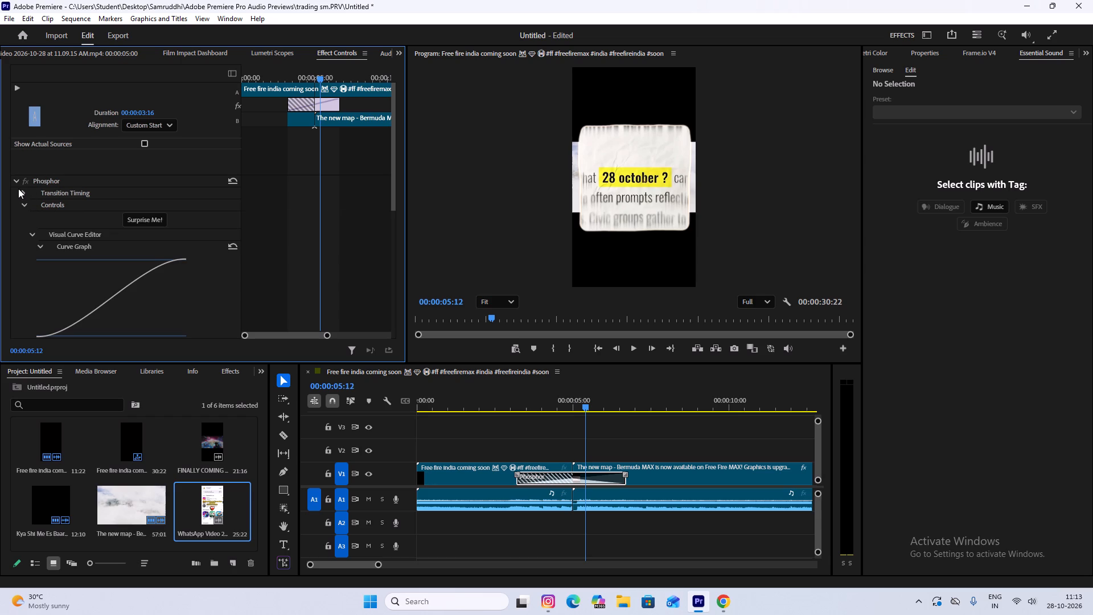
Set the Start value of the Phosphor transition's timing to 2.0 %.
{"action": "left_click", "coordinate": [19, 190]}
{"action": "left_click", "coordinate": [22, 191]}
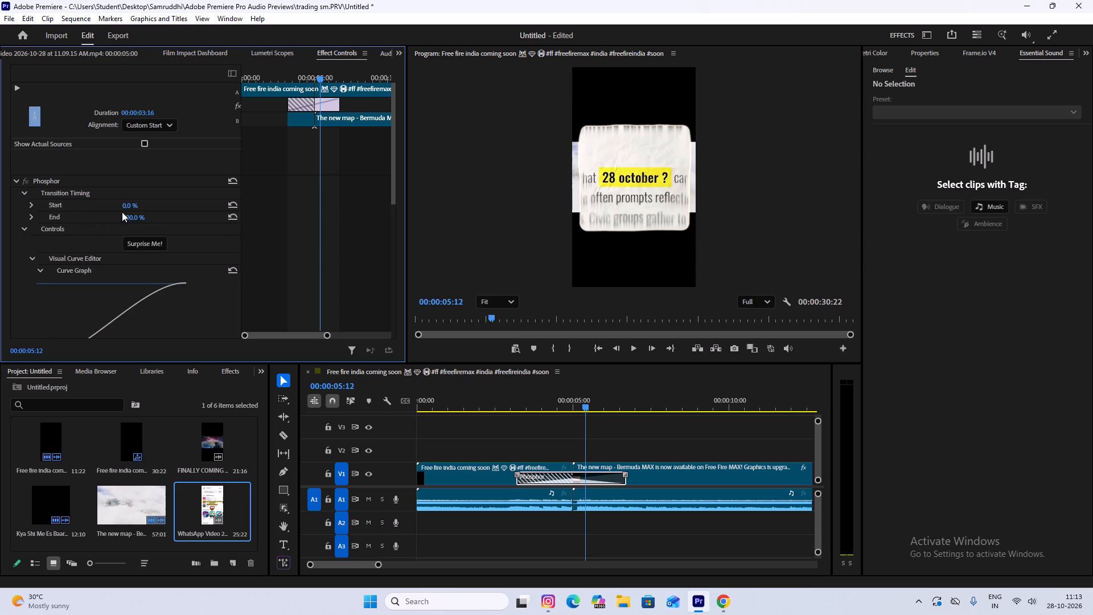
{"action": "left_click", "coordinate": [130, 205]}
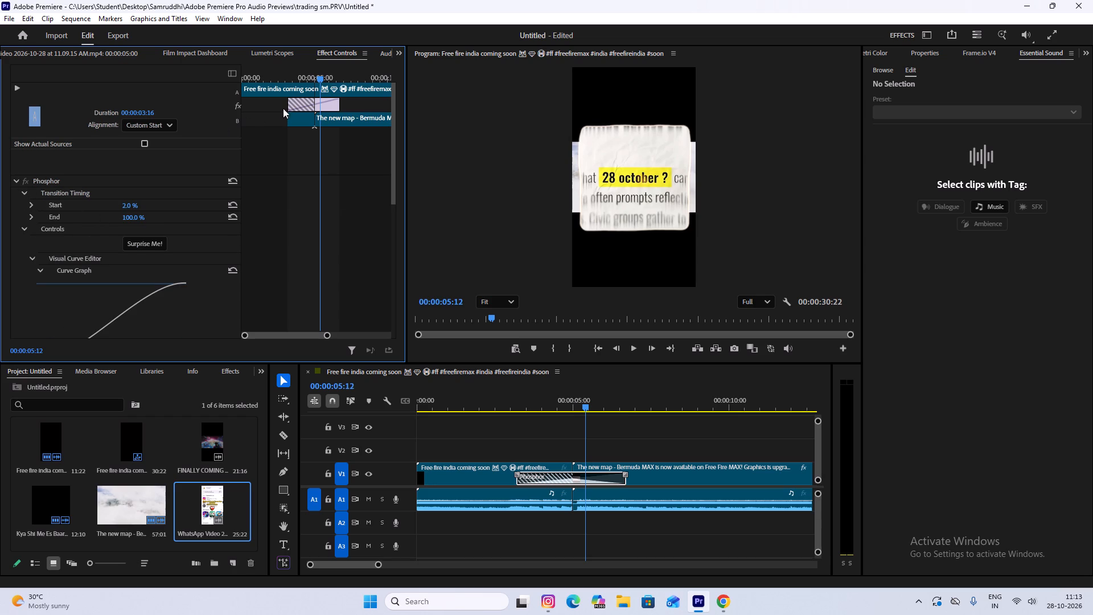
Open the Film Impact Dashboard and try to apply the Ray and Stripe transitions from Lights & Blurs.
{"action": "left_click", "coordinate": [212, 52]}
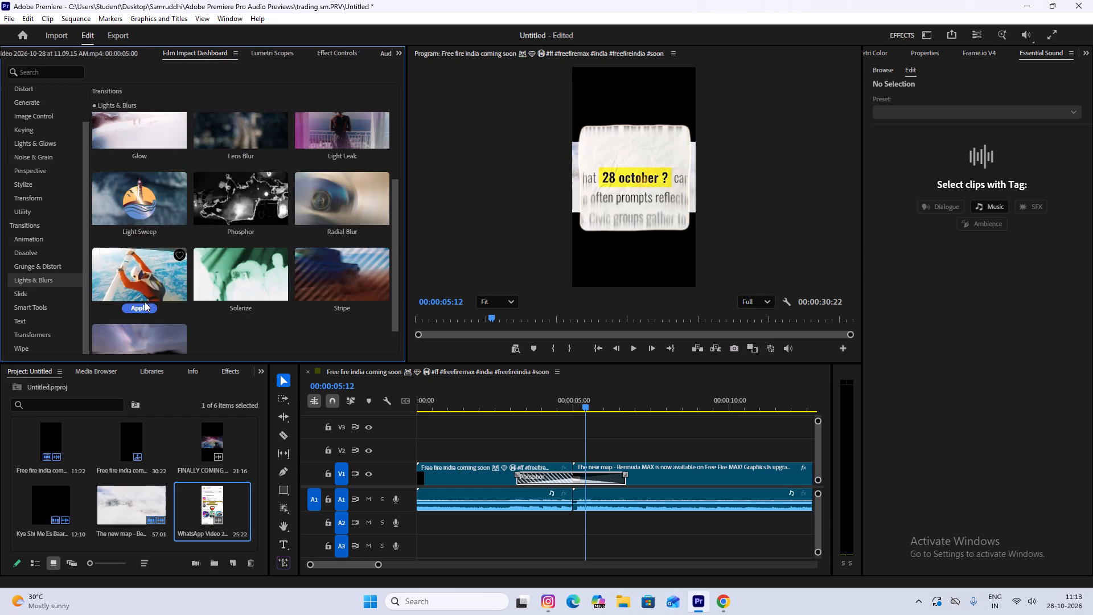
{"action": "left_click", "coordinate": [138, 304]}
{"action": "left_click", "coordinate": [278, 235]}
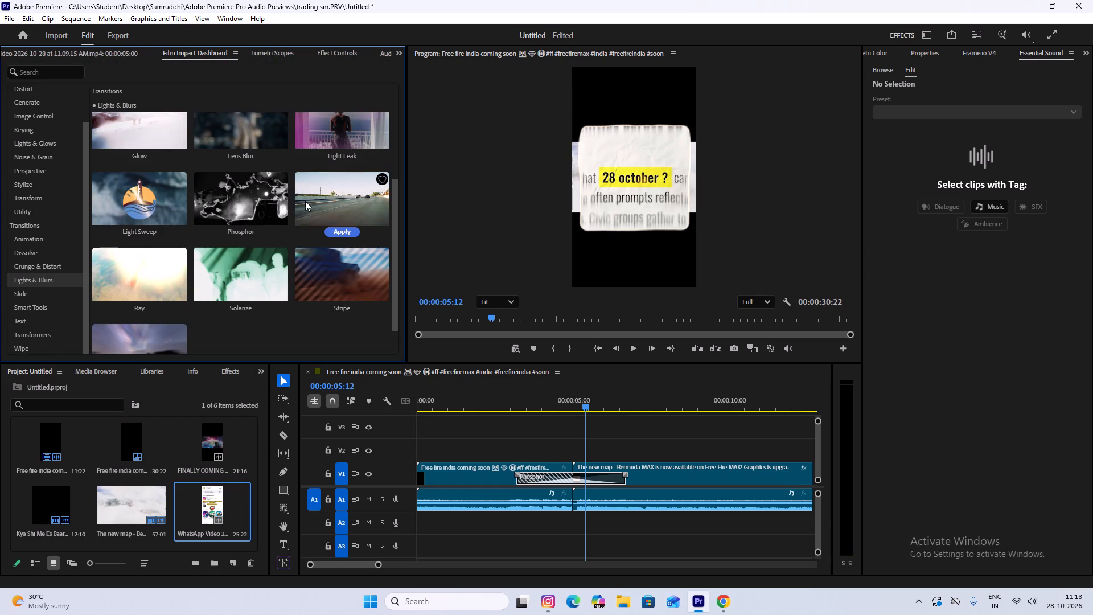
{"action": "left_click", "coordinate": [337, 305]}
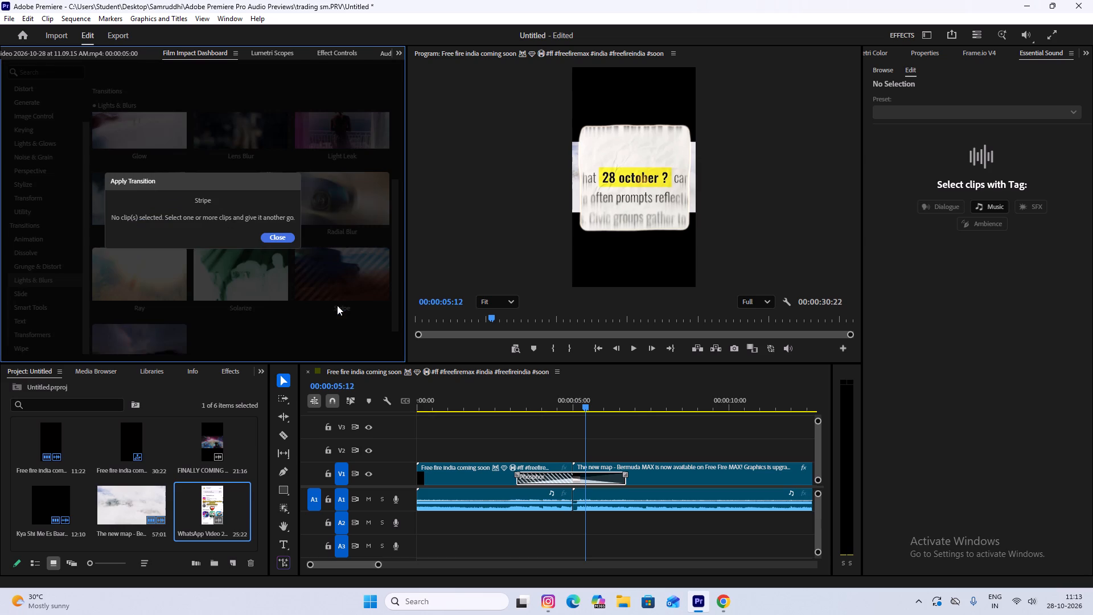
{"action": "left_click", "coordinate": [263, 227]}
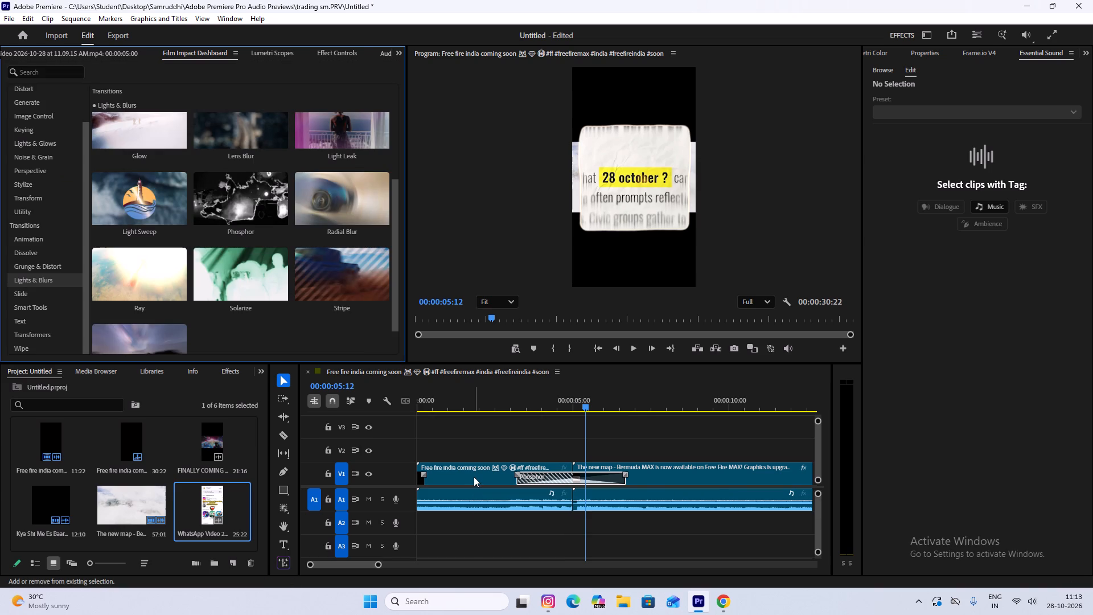
Select both video clips and replace the Phosphor transition at their cut with the Stripe transition.
{"action": "left_click", "coordinate": [474, 477], "text": "shift"}
{"action": "left_click", "coordinate": [650, 482], "text": "shift"}
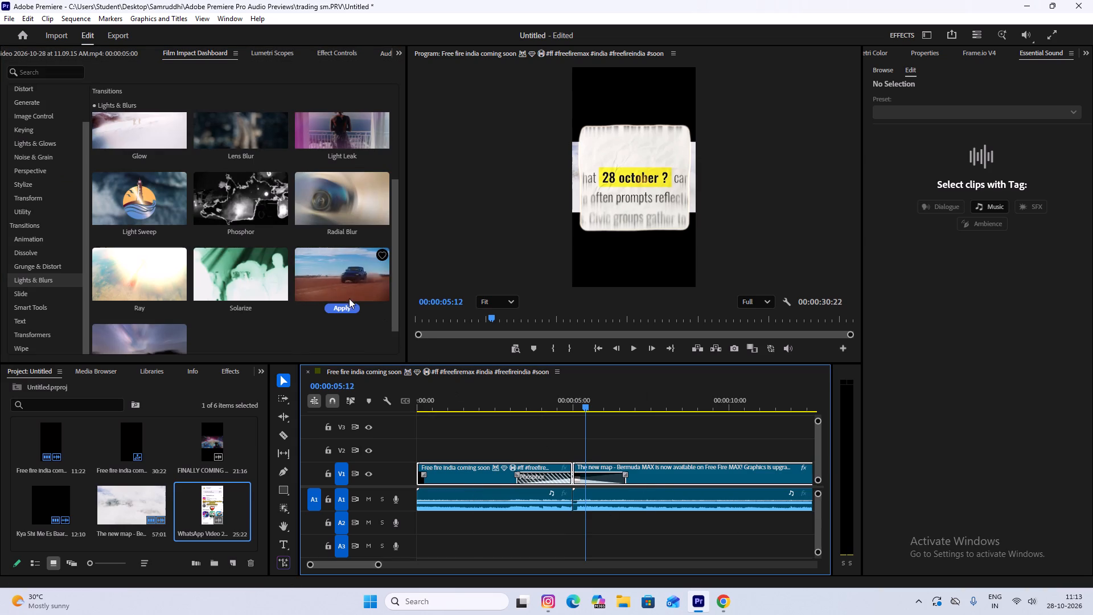
{"action": "left_click", "coordinate": [355, 307]}
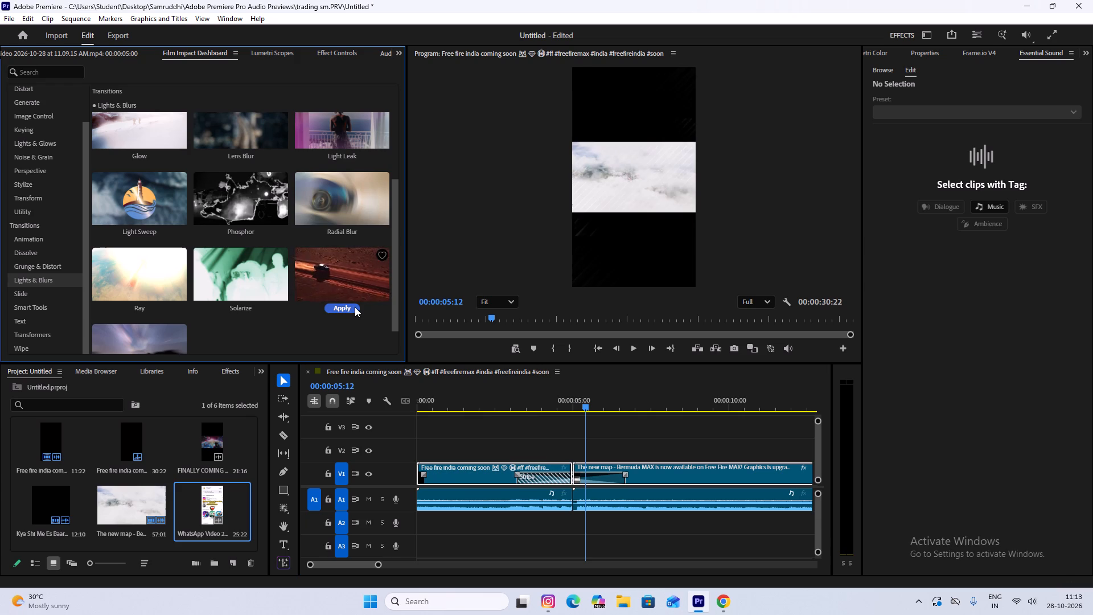
Play the sequence from before the Stripe transition through to its end to review it.
{"action": "left_click_drag", "start_coordinate": [585, 406], "coordinate": [498, 388]}
{"action": "key", "text": "space"}
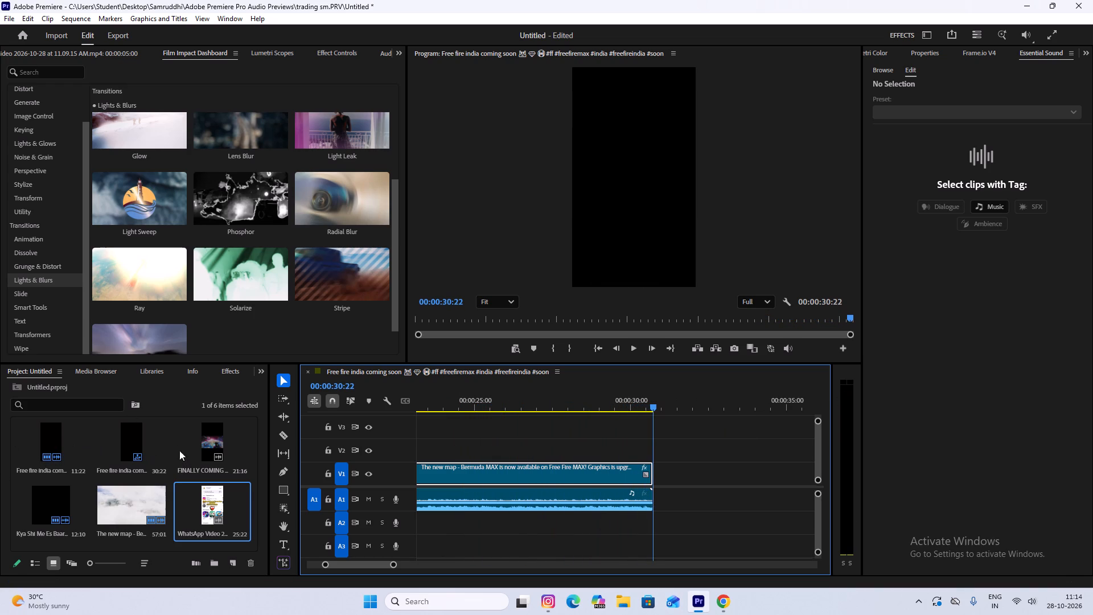
Add the FINALLY COMING SOON clip from the project bin directly after the Bermuda MAX clip at 00:00:30:22.
{"action": "double_click", "coordinate": [209, 440]}
{"action": "left_click_drag", "start_coordinate": [217, 439], "coordinate": [648, 489]}
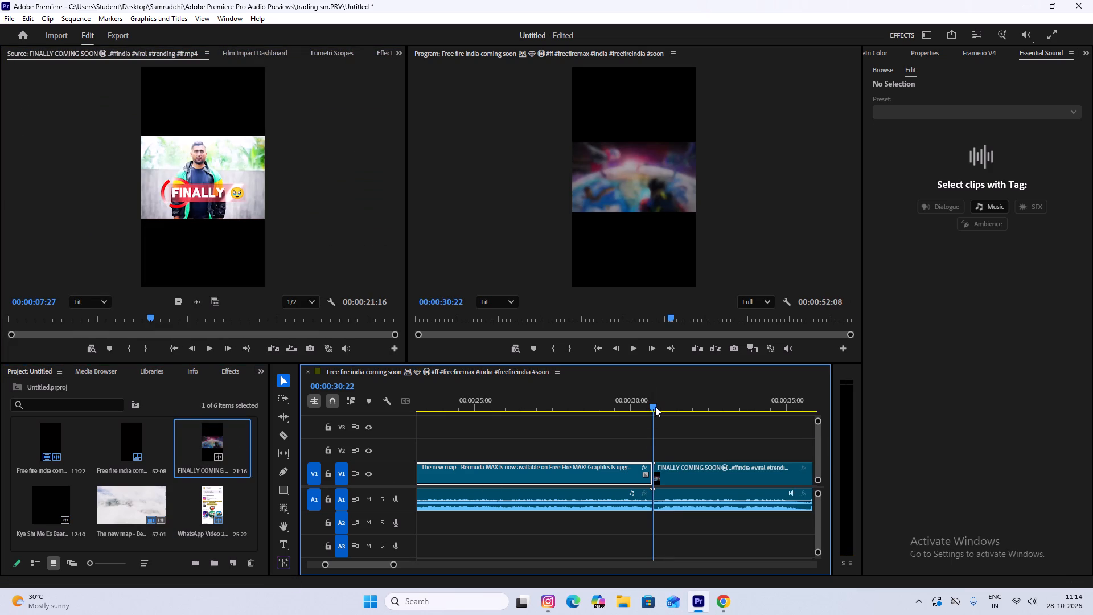
Play the FINALLY COMING SOON clip to 00:00:36:29 and split both its video and audio there.
{"action": "key", "text": "space"}
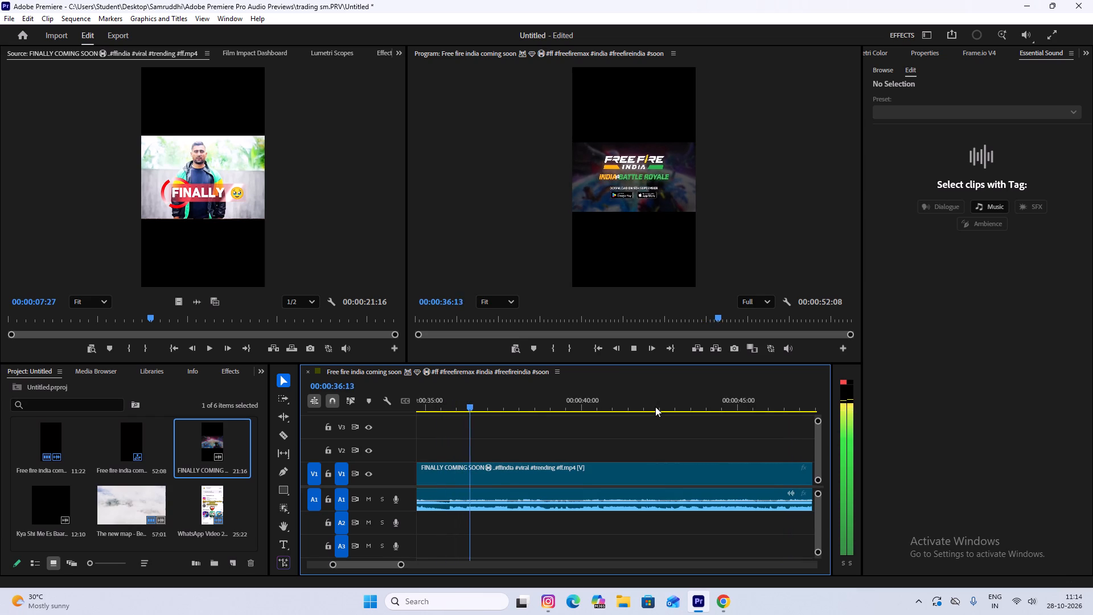
{"action": "key", "text": "space"}
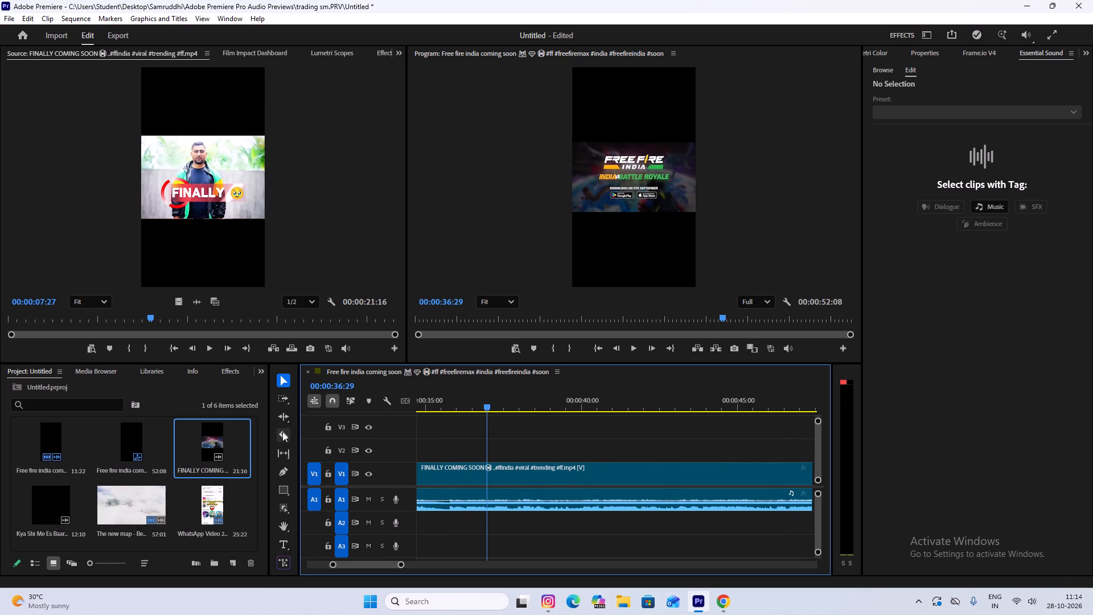
{"action": "left_click", "coordinate": [282, 432]}
{"action": "left_click", "coordinate": [487, 478]}
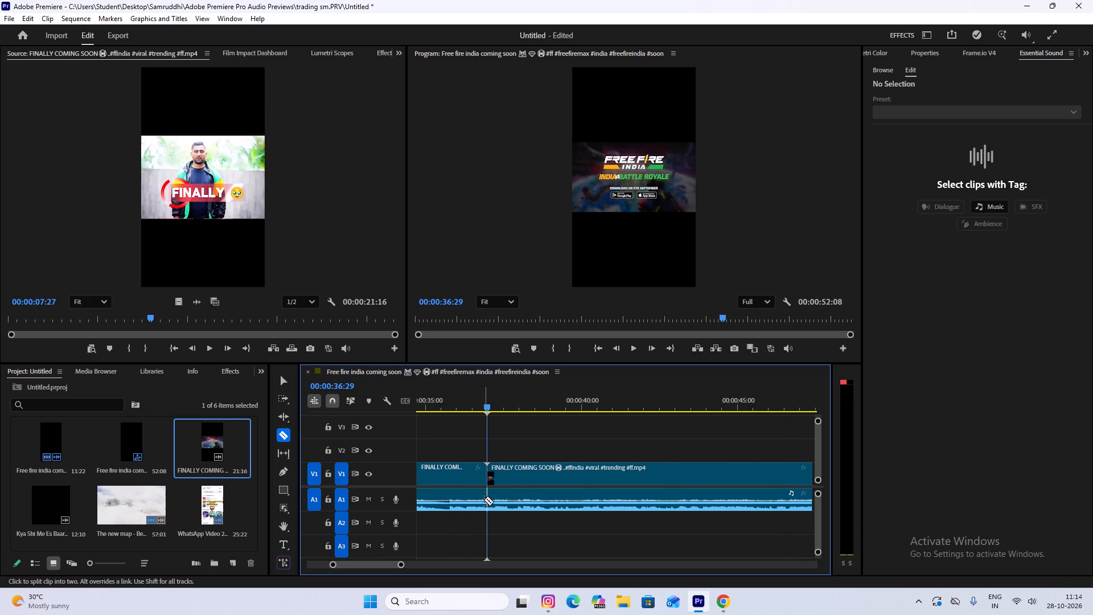
{"action": "left_click", "coordinate": [487, 501]}
Delete the video and audio portions of the FINALLY COMING SOON clip after the split at 00:00:36:29.
{"action": "left_click", "coordinate": [280, 382]}
{"action": "left_click", "coordinate": [548, 470]}
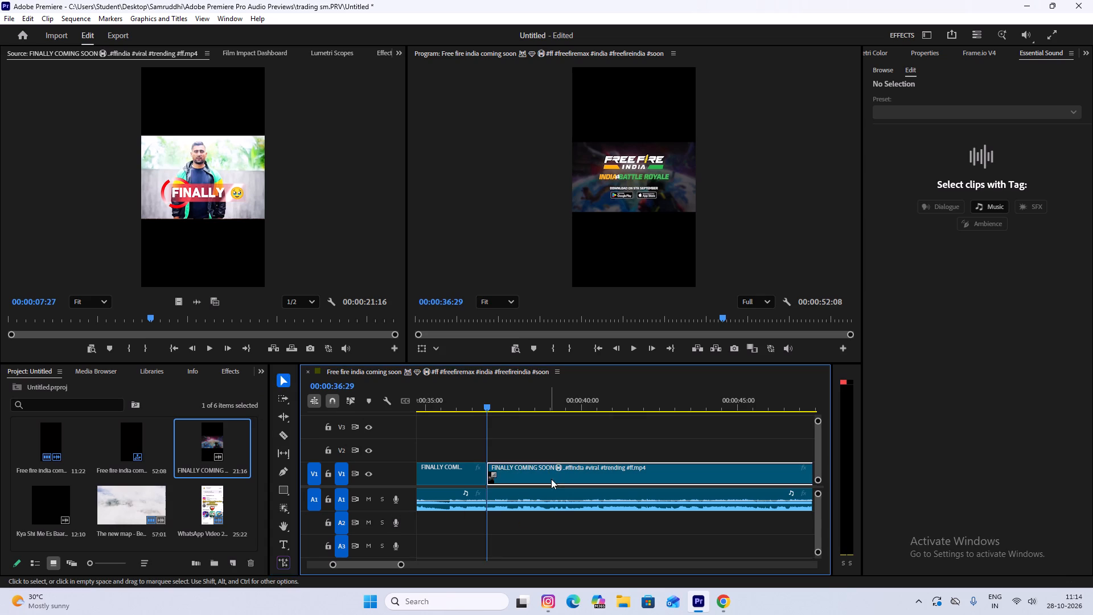
{"action": "key", "text": "Delete"}
{"action": "left_click", "coordinate": [557, 503]}
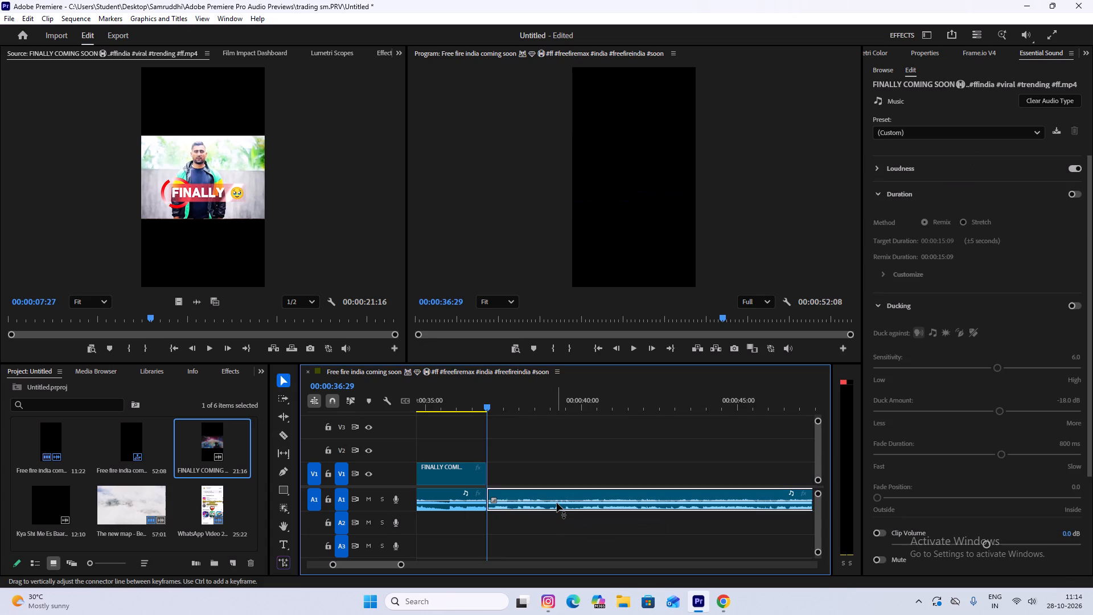
{"action": "key", "text": "Delete"}
Return the playhead to the sequence start and play the assembled video to review it.
{"action": "left_click_drag", "start_coordinate": [489, 405], "coordinate": [455, 404]}
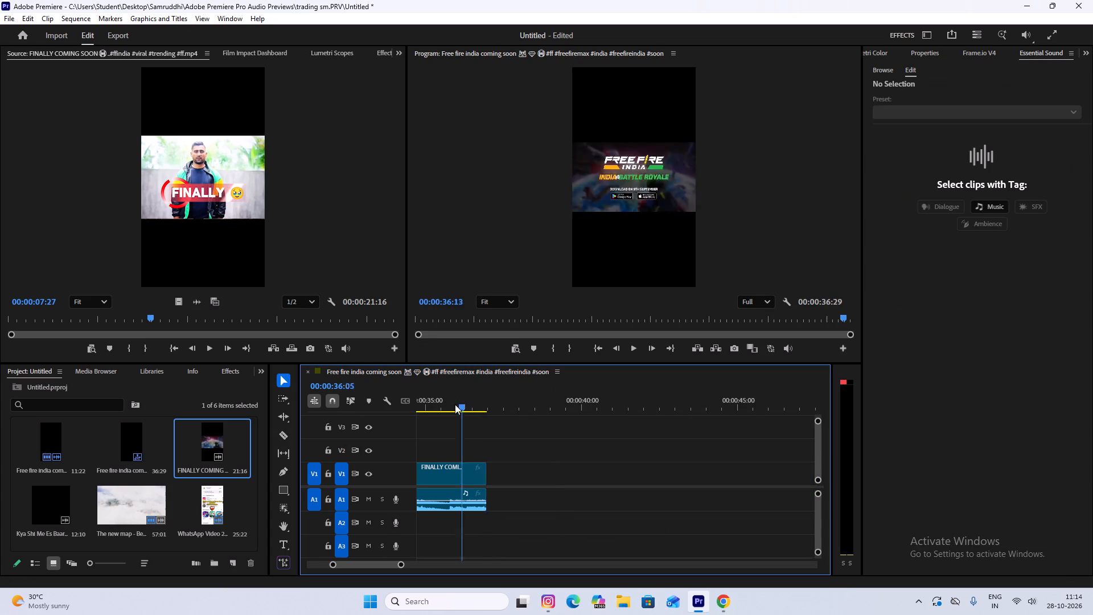
{"action": "left_click_drag", "start_coordinate": [455, 404], "coordinate": [0, 393]}
{"action": "key", "text": "space"}
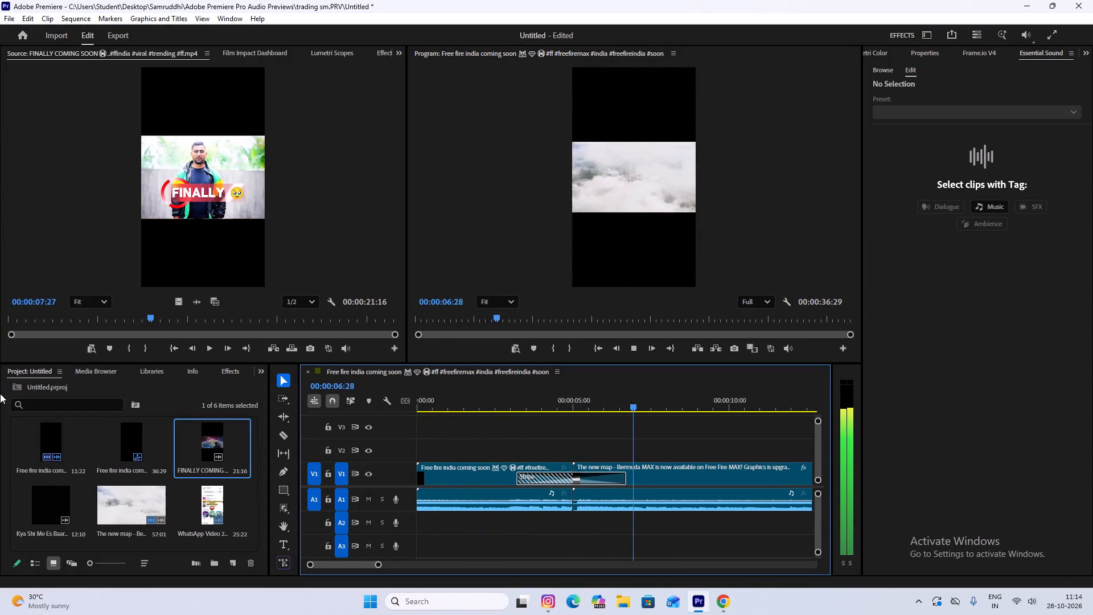
Pause the sequence review at 00:00:08:13, in the Bermuda MAX map clip.
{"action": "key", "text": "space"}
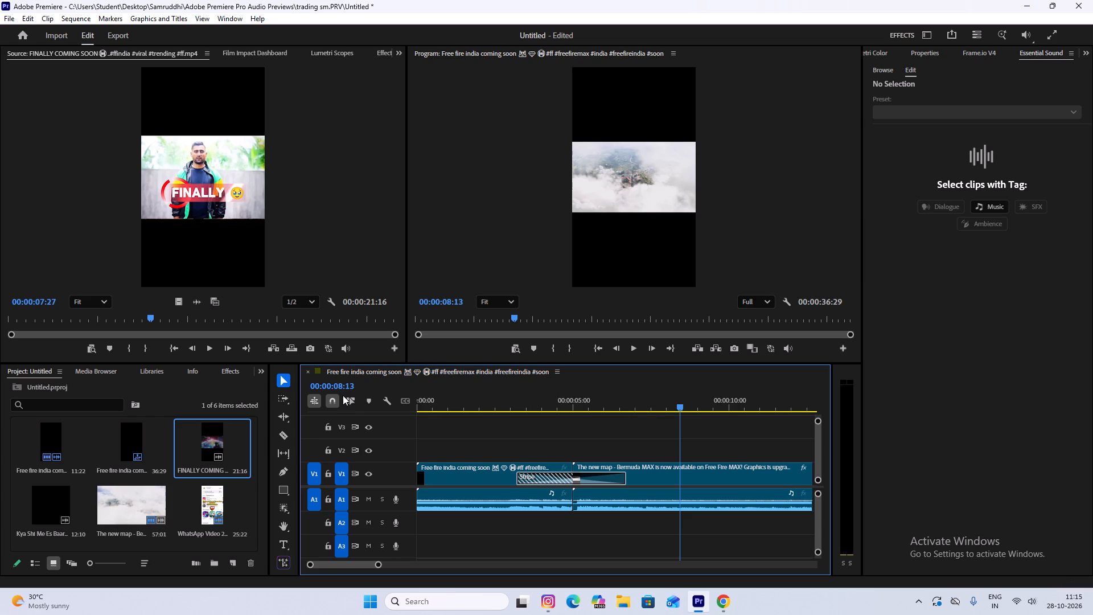
{"action": "left_click", "coordinate": [495, 596]}
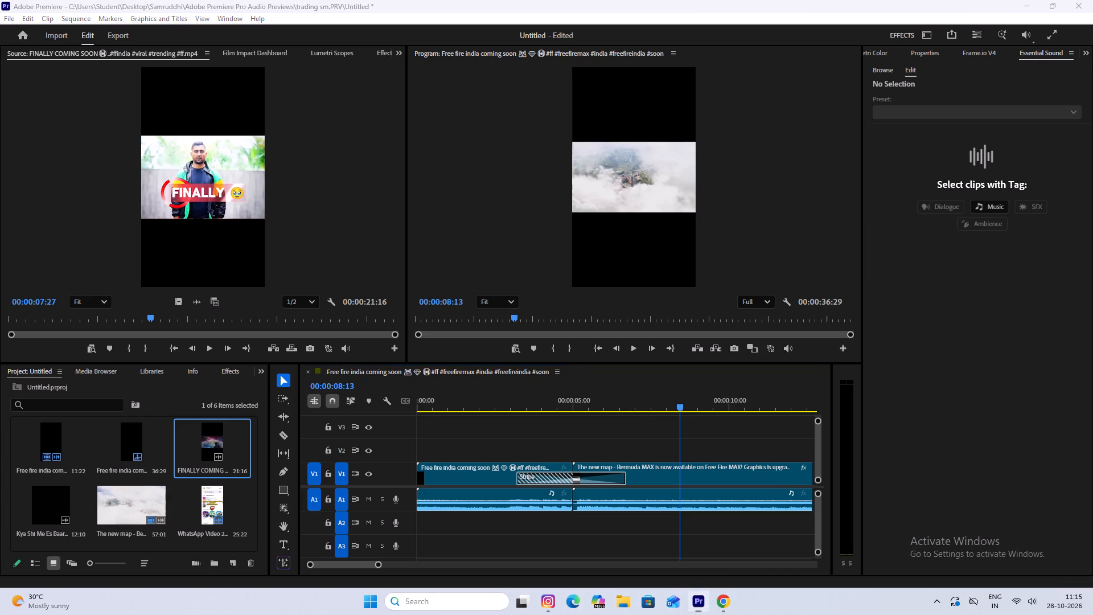
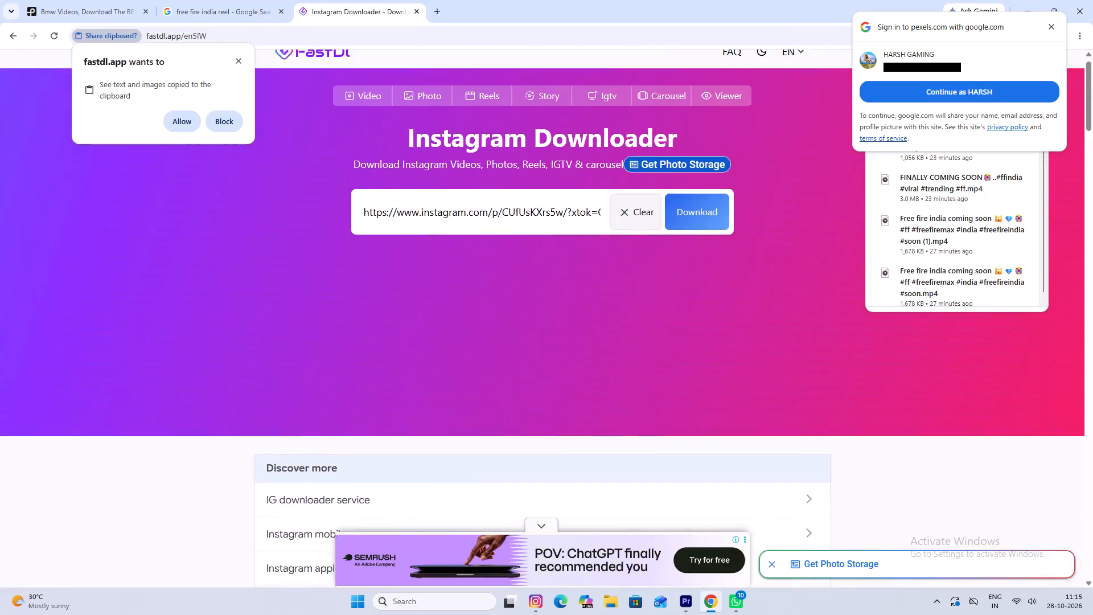
Replace the old link in the FastDL Instagram downloader with the copied reel link and fetch that reel.
{"action": "left_click", "coordinate": [640, 225]}
{"action": "left_click", "coordinate": [512, 218]}
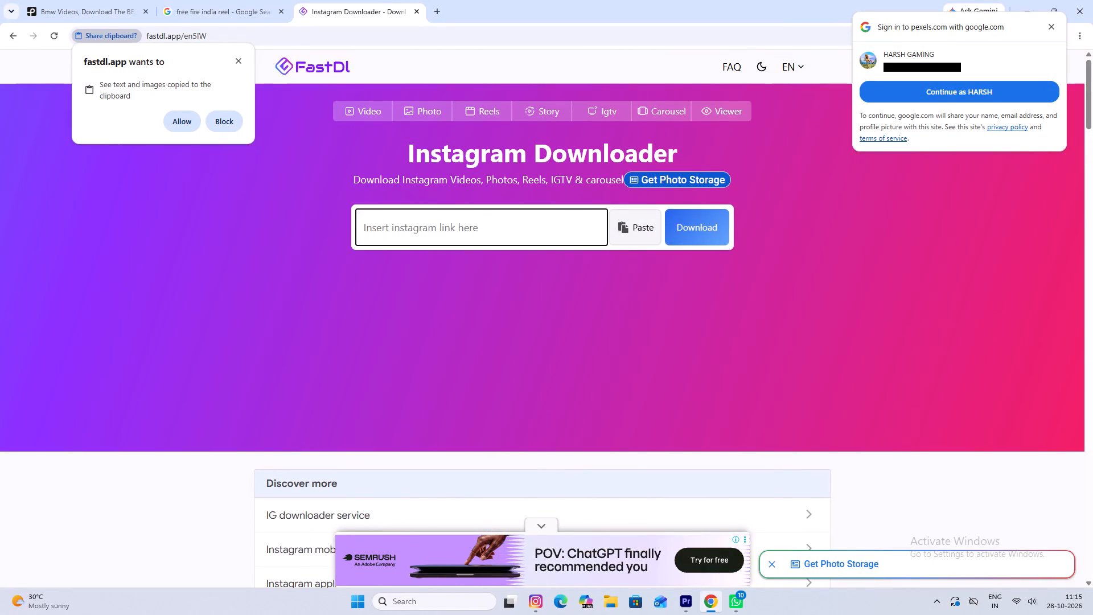
{"action": "key", "text": "ctrl+v"}
{"action": "key", "text": "Return"}
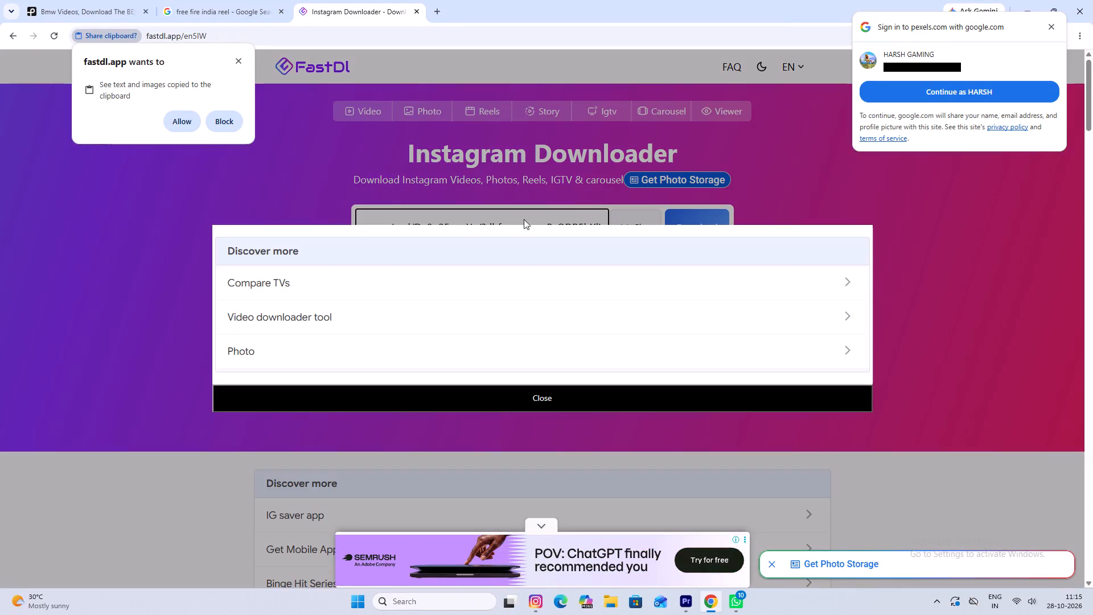
{"action": "left_click", "coordinate": [588, 399]}
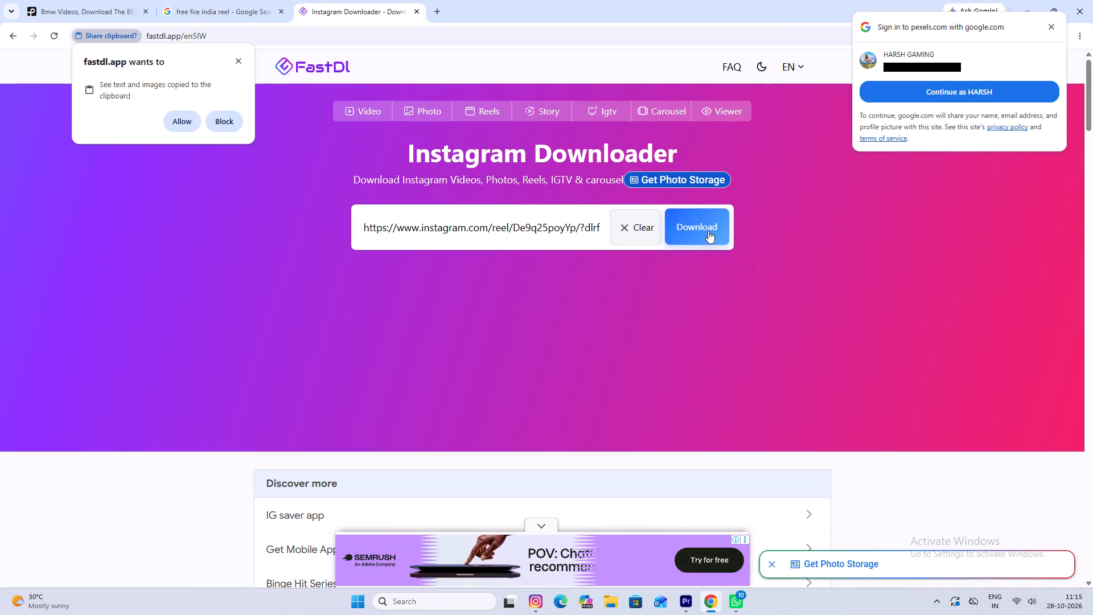
{"action": "left_click", "coordinate": [708, 231]}
{"action": "scroll", "coordinate": [684, 334], "scroll_direction": "down", "scroll_amount": 6}
{"action": "scroll", "coordinate": [482, 361], "scroll_direction": "down", "scroll_amount": 1}
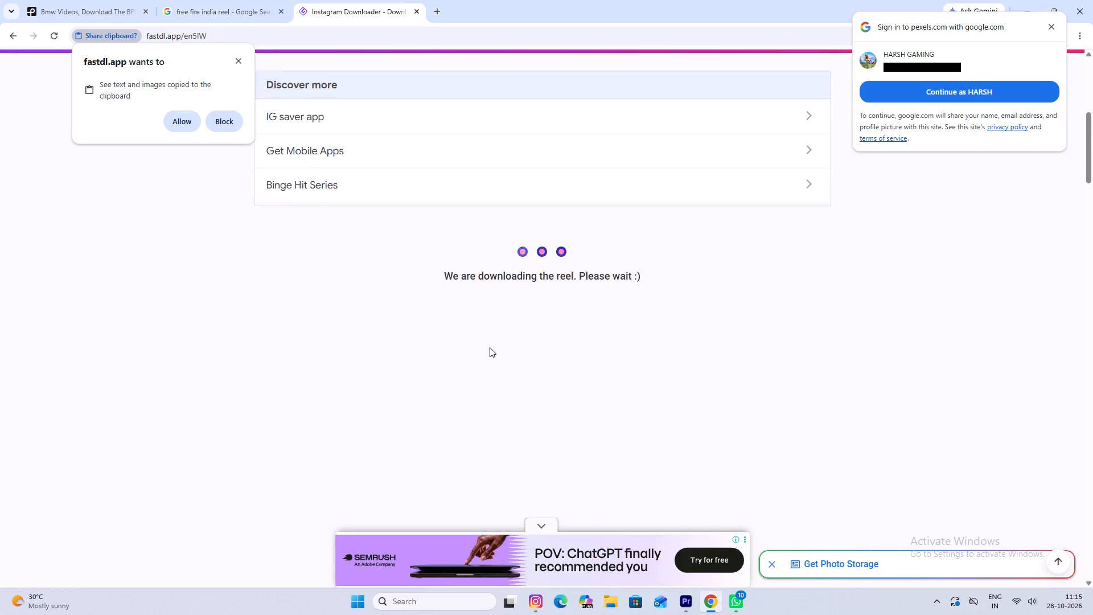
{"action": "scroll", "coordinate": [454, 412], "scroll_direction": "down", "scroll_amount": 3}
{"action": "scroll", "coordinate": [379, 432], "scroll_direction": "down", "scroll_amount": 1}
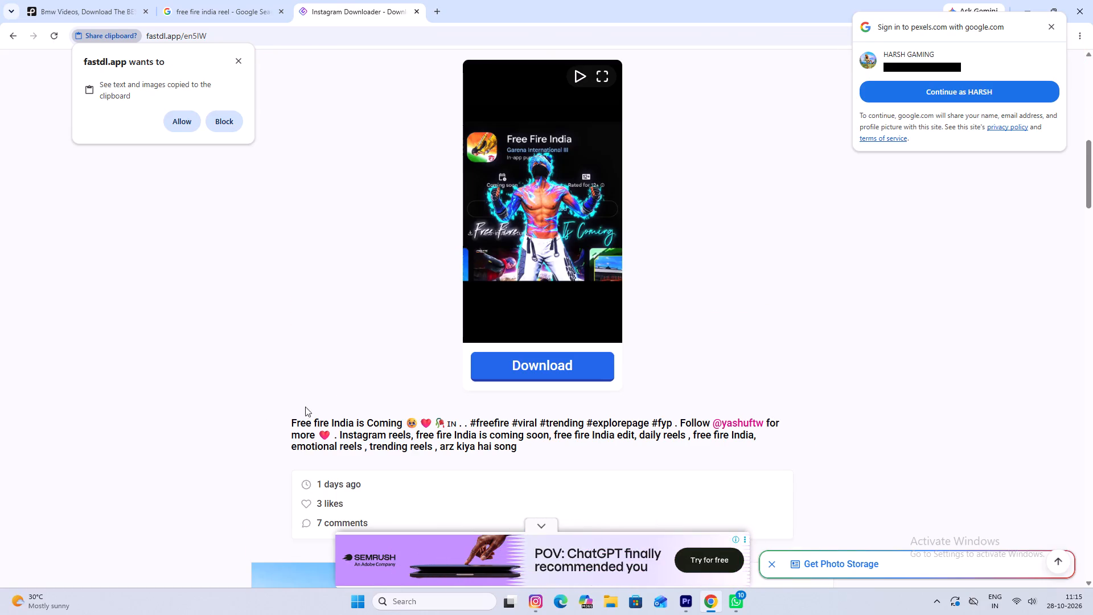
Download the fetched "Free fire India is Coming" reel video.
{"action": "left_click", "coordinate": [587, 356]}
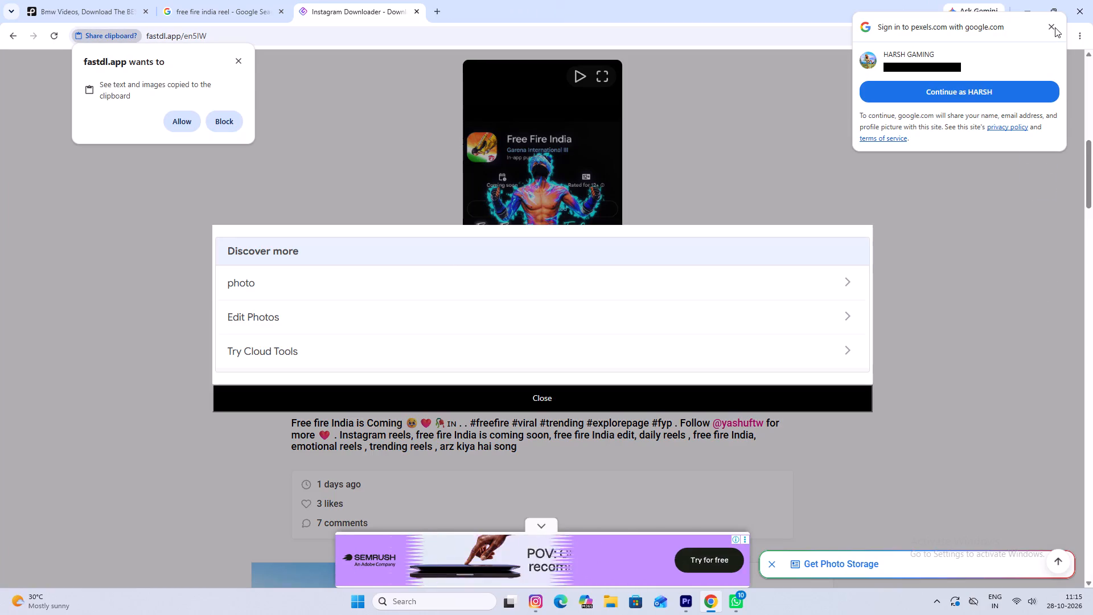
{"action": "left_click", "coordinate": [1055, 27]}
{"action": "left_click", "coordinate": [1051, 27]}
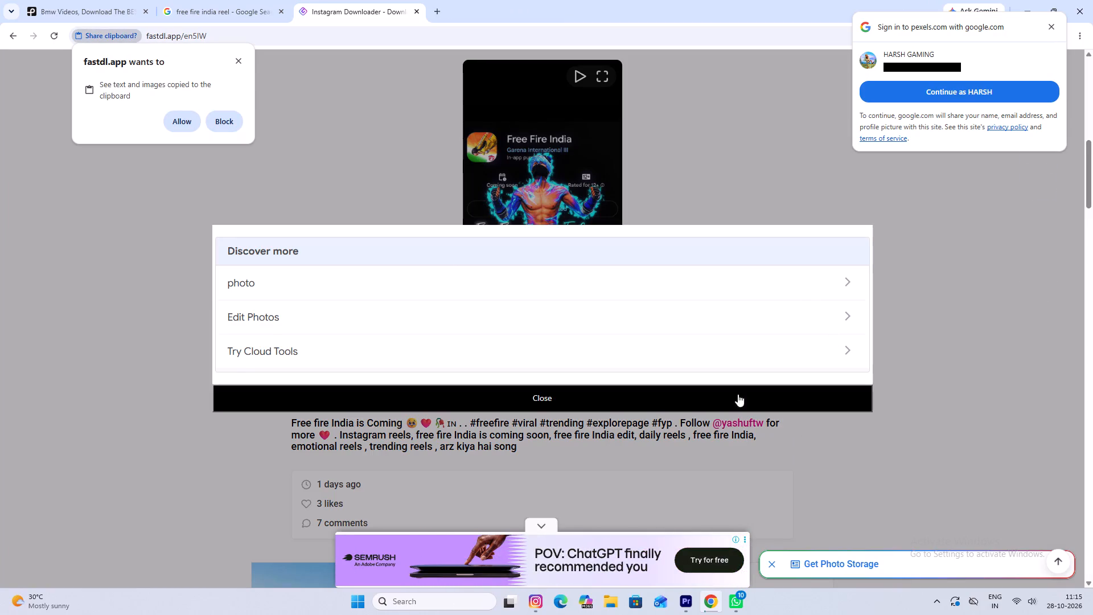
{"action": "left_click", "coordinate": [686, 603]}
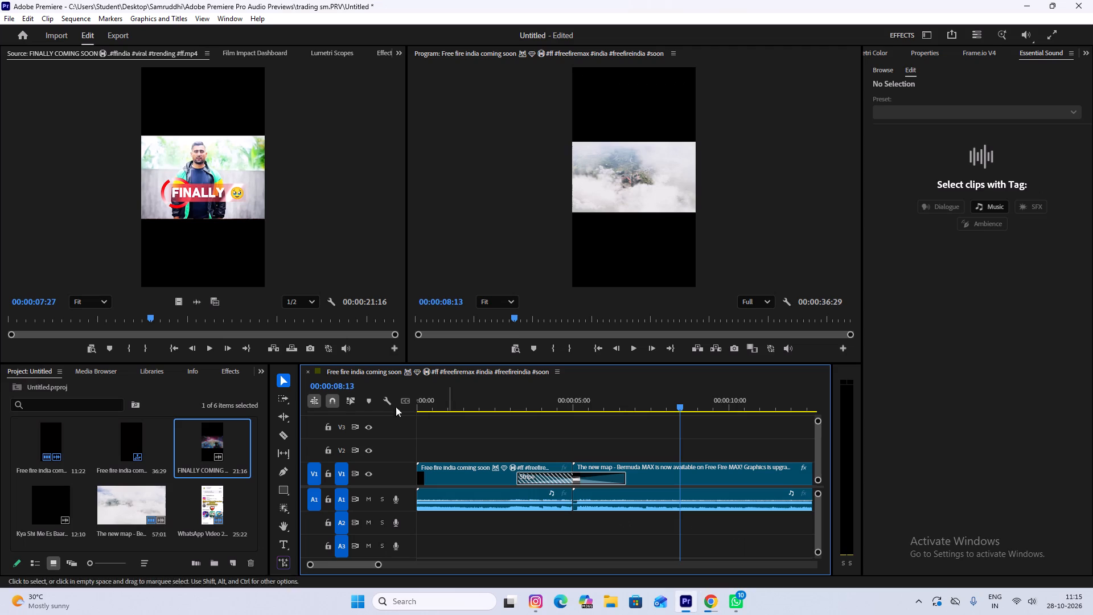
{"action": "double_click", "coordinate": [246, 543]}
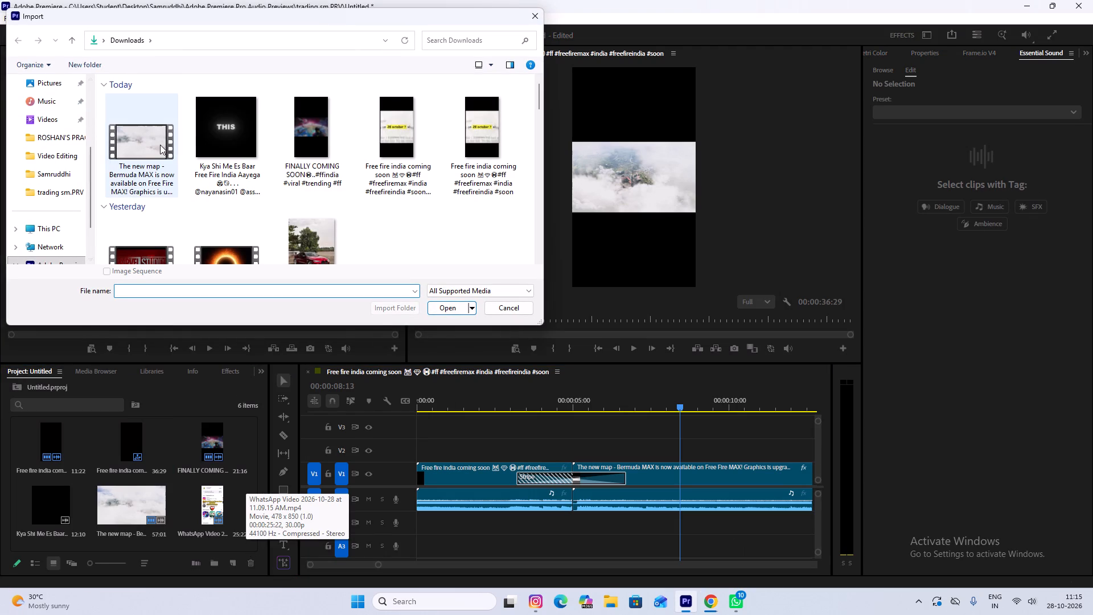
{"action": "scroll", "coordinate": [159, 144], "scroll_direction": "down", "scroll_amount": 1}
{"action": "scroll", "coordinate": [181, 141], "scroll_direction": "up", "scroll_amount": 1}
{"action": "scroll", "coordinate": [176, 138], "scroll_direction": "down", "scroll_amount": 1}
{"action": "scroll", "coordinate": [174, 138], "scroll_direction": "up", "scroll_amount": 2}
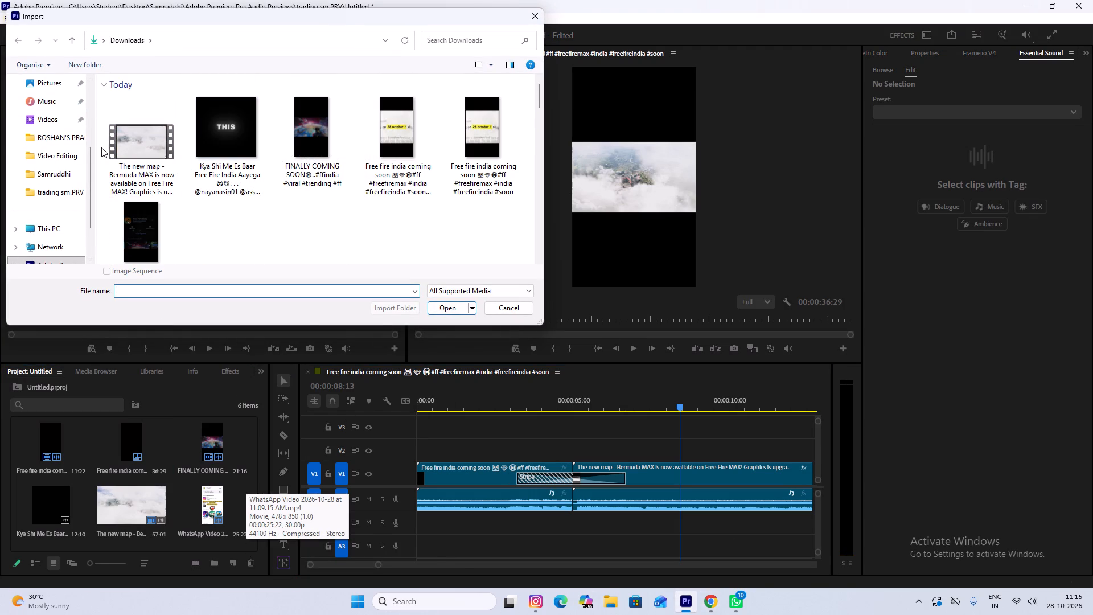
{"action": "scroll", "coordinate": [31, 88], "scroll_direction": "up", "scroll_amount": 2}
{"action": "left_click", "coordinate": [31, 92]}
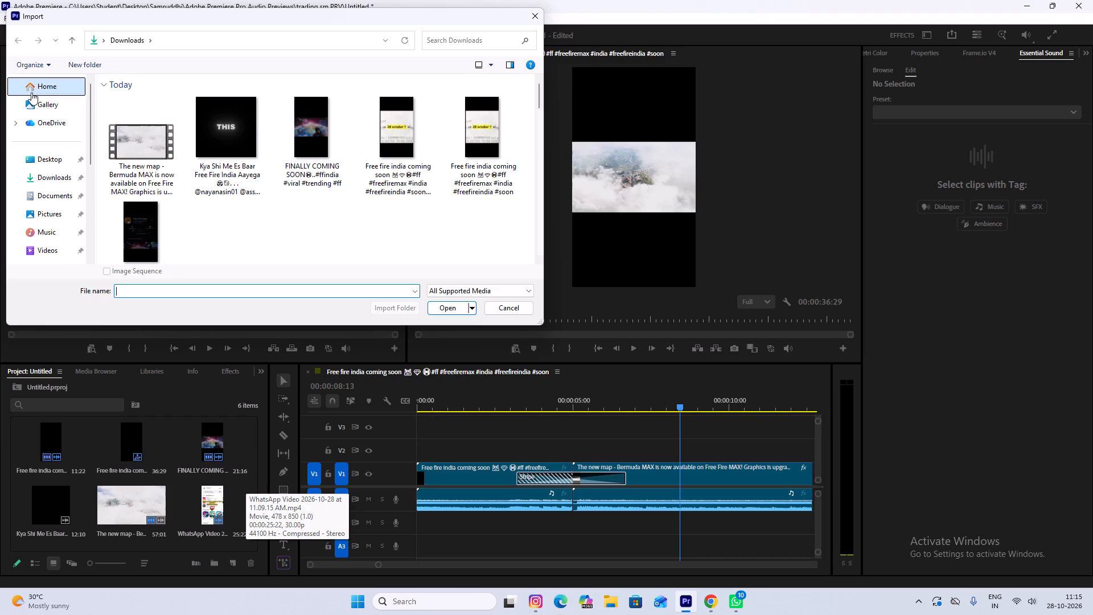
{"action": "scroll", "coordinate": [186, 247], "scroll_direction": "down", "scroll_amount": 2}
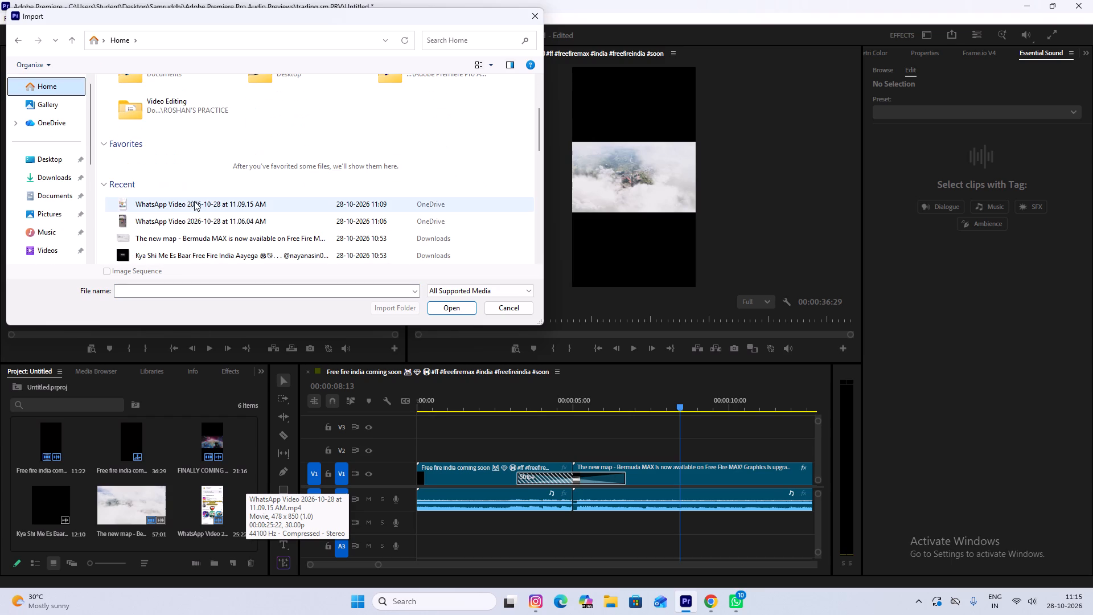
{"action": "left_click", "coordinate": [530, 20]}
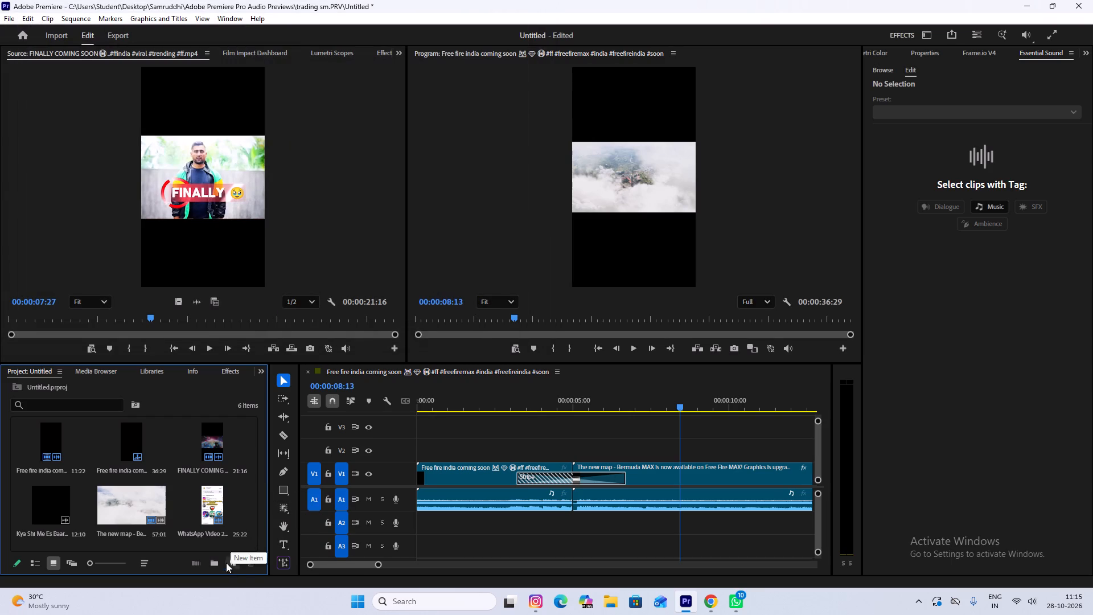
Import the "Free fire India is Coming" video from the Downloads folder into the project bin.
{"action": "double_click", "coordinate": [232, 551]}
{"action": "double_click", "coordinate": [232, 546]}
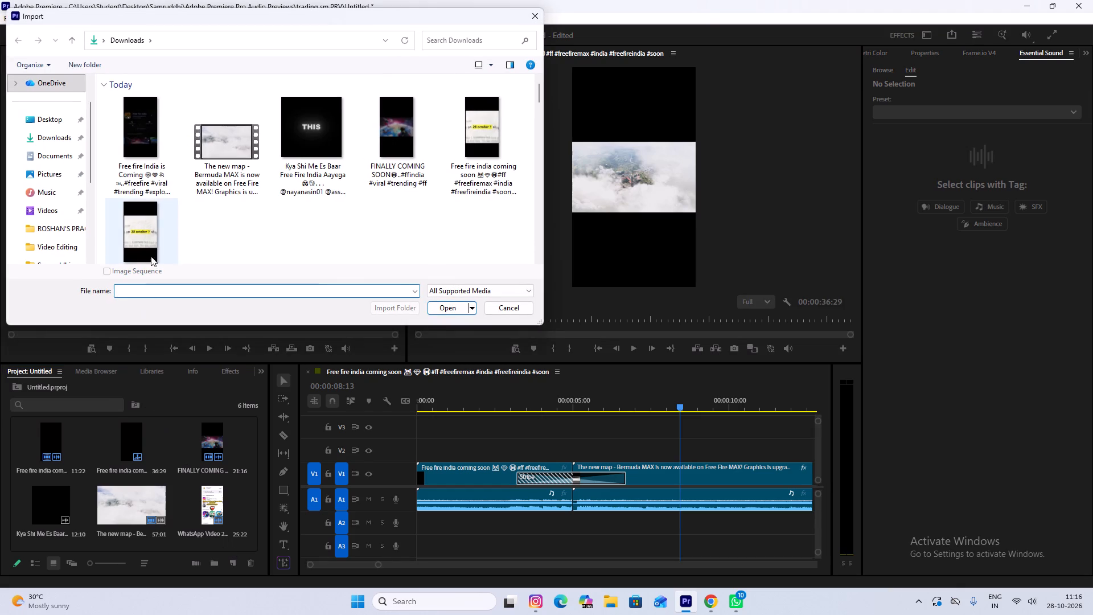
{"action": "left_click", "coordinate": [126, 117]}
{"action": "left_click", "coordinate": [132, 117]}
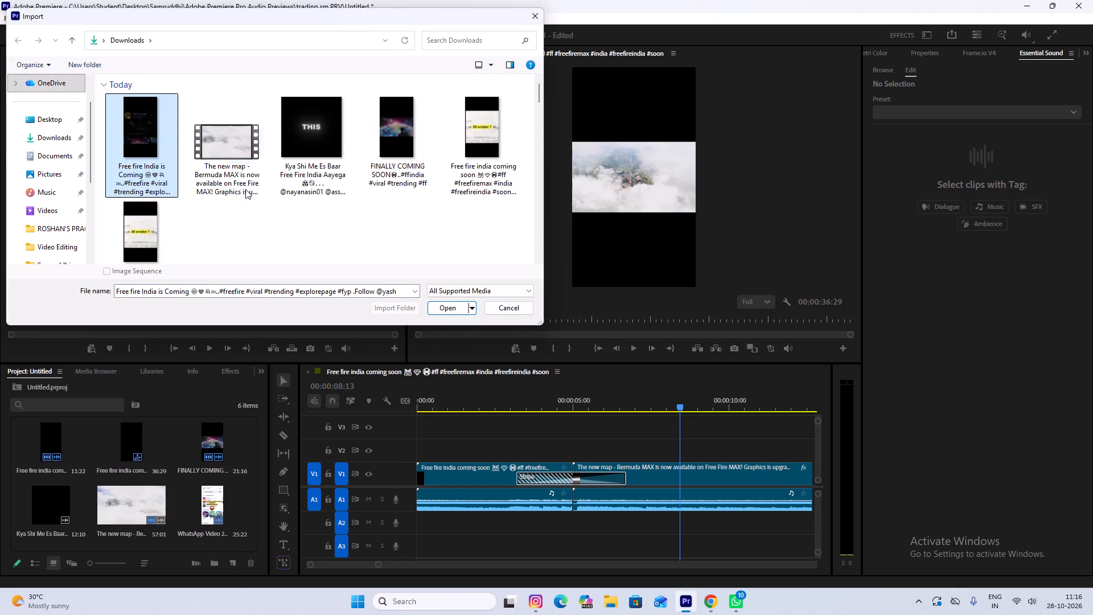
{"action": "double_click", "coordinate": [129, 129]}
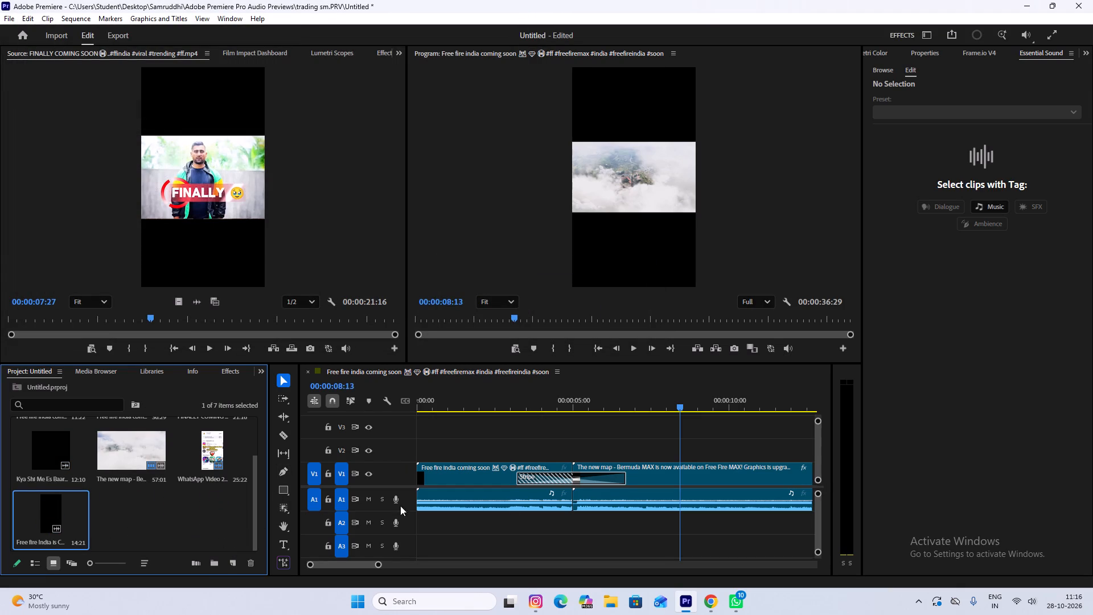
Place the "Free fire India is Coming" clip at the sequence start, with video on V2 and audio on A2.
{"action": "left_click_drag", "start_coordinate": [679, 403], "coordinate": [310, 401]}
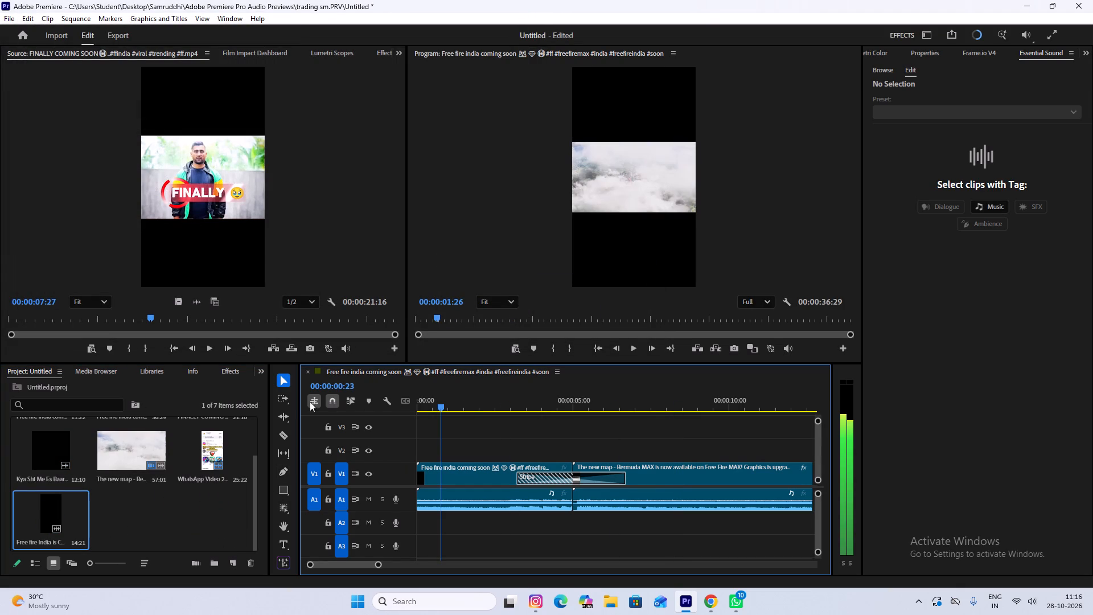
{"action": "left_click_drag", "start_coordinate": [310, 401], "coordinate": [231, 405]}
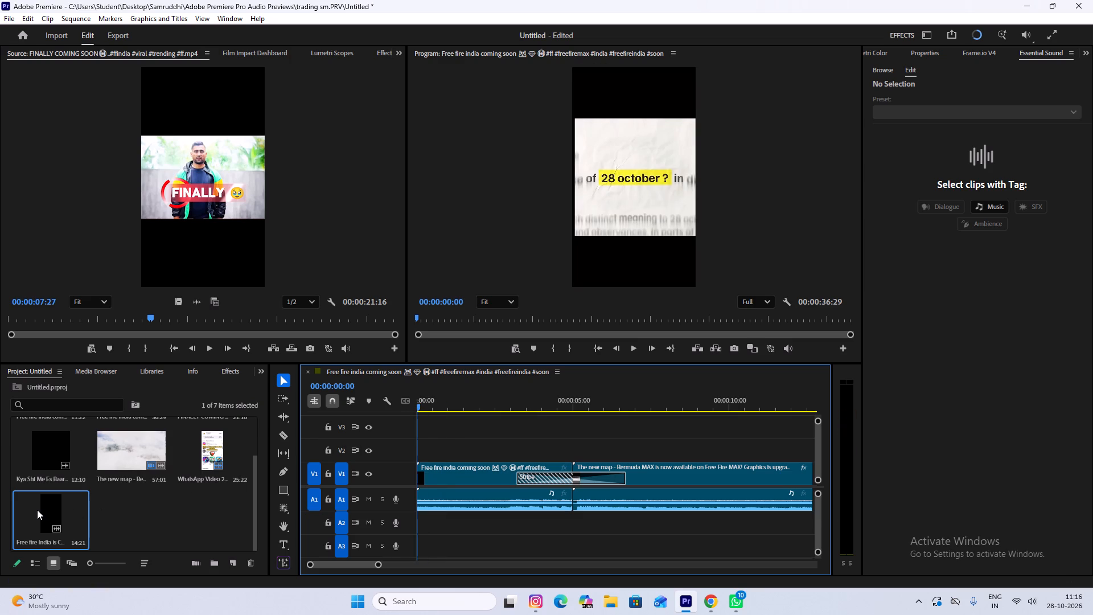
{"action": "left_click_drag", "start_coordinate": [37, 510], "coordinate": [416, 445]}
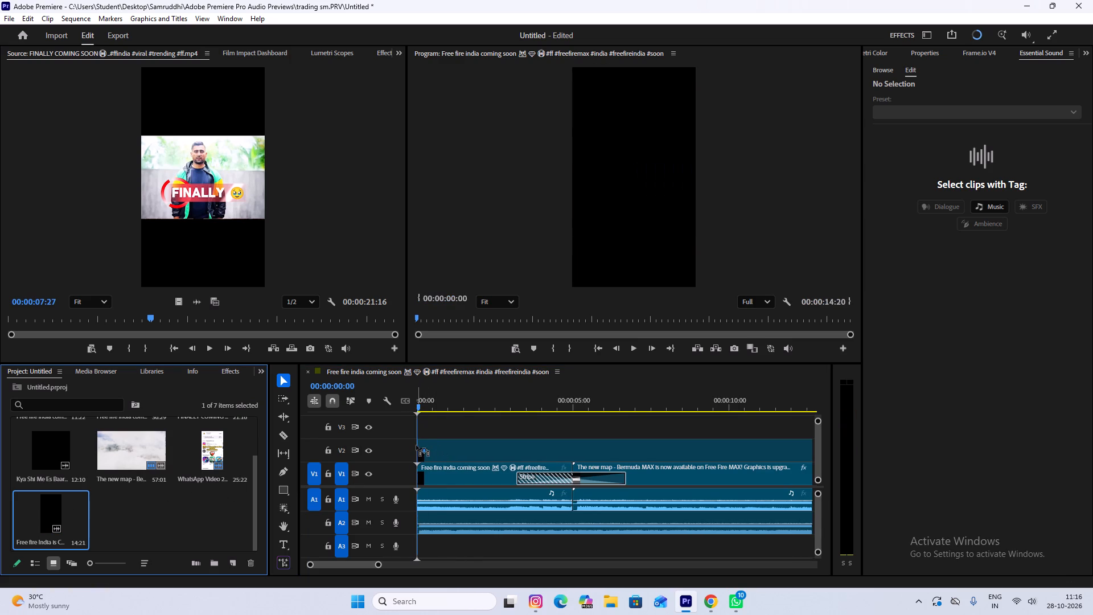
{"action": "left_click_drag", "start_coordinate": [416, 445], "coordinate": [414, 445]}
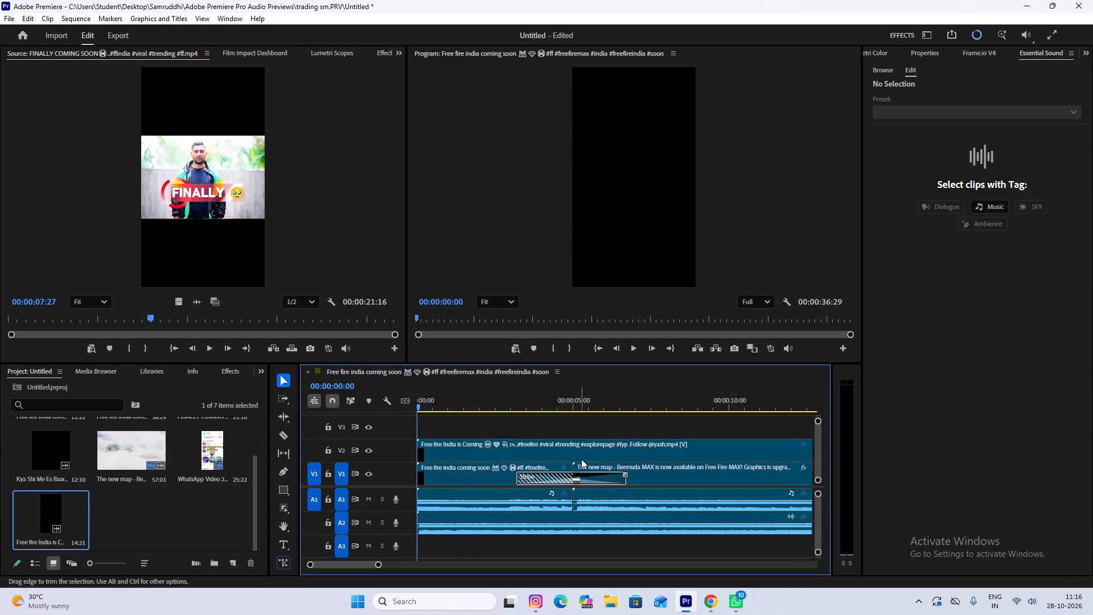
Delete only the video portion of the "Free fire India is Coming" clip from V2, keeping its audio on A2.
{"action": "left_click", "coordinate": [577, 452]}
{"action": "left_click", "coordinate": [597, 446]}
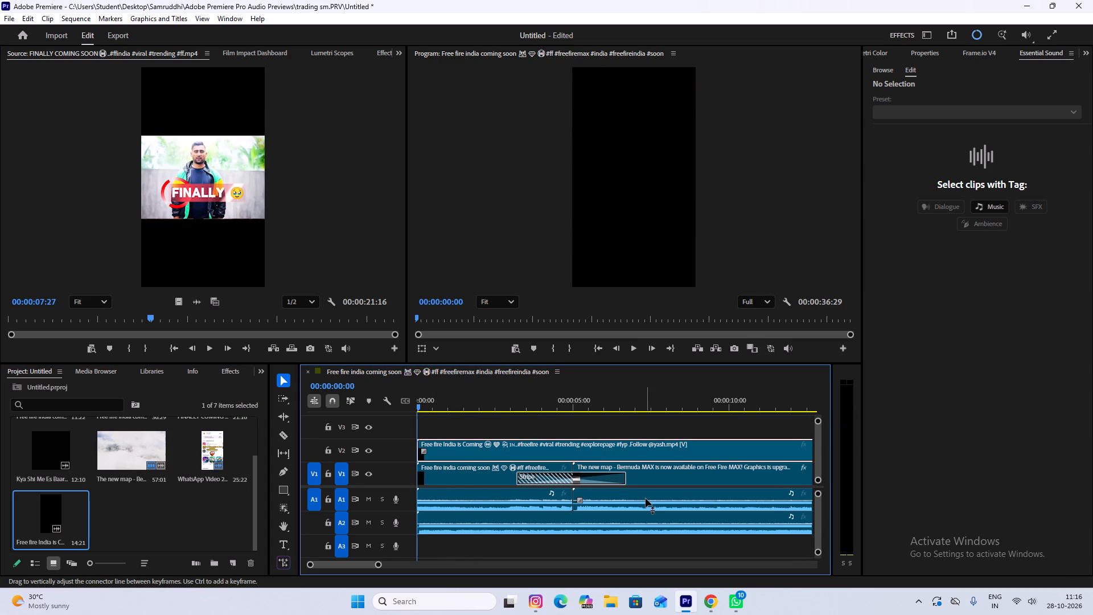
{"action": "key", "text": "Delete"}
Delete the audio of the opening "Free fire india coming soon" clip from track A1.
{"action": "left_click", "coordinate": [536, 494]}
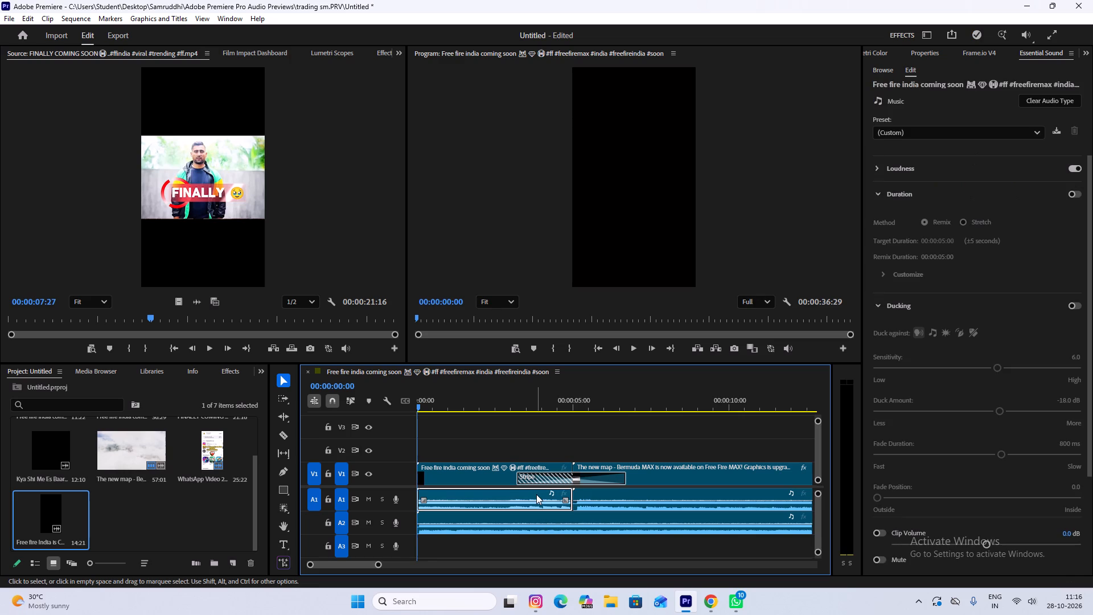
{"action": "key", "text": "Delete"}
Play the sequence from the start to review the new audio mix, and return the playhead to 00:00:29:17 near the Bermuda MAX clip's end.
{"action": "key", "text": "space"}
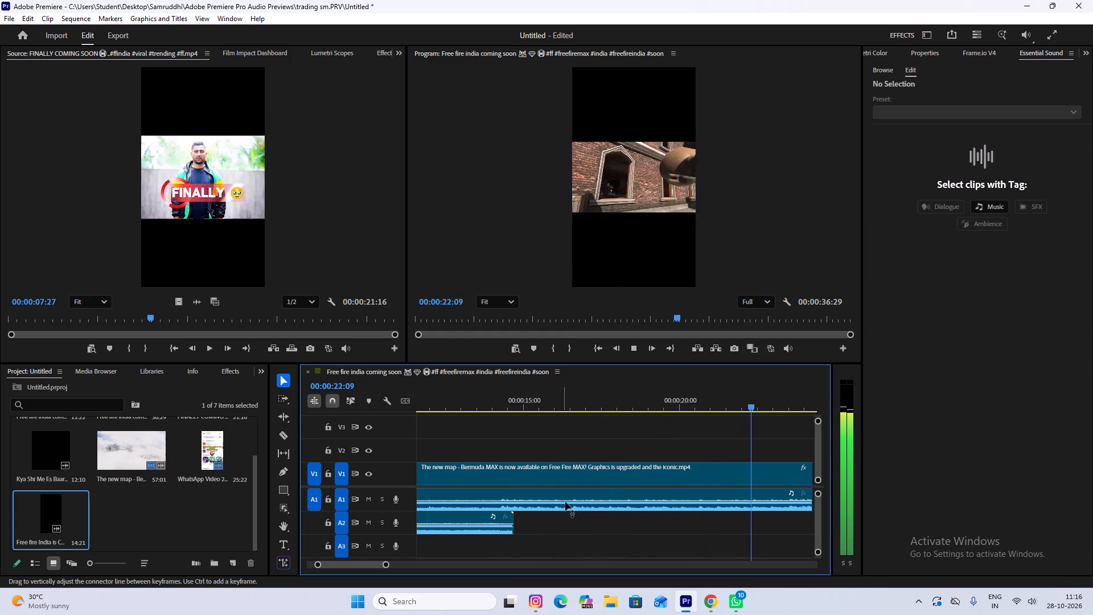
{"action": "left_click", "coordinate": [754, 504]}
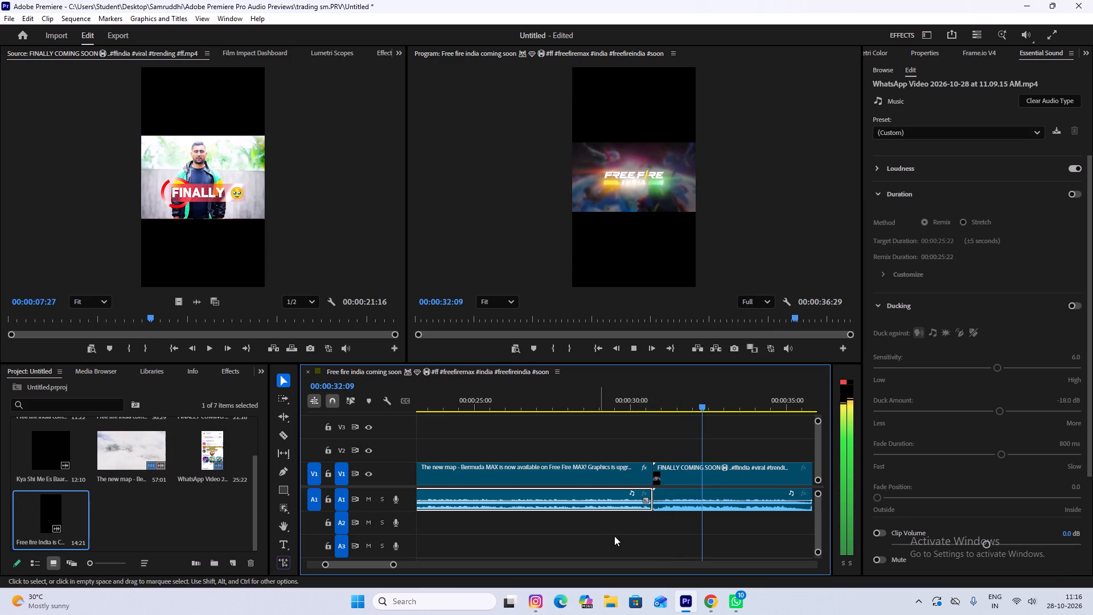
{"action": "left_click_drag", "start_coordinate": [735, 403], "coordinate": [617, 412]}
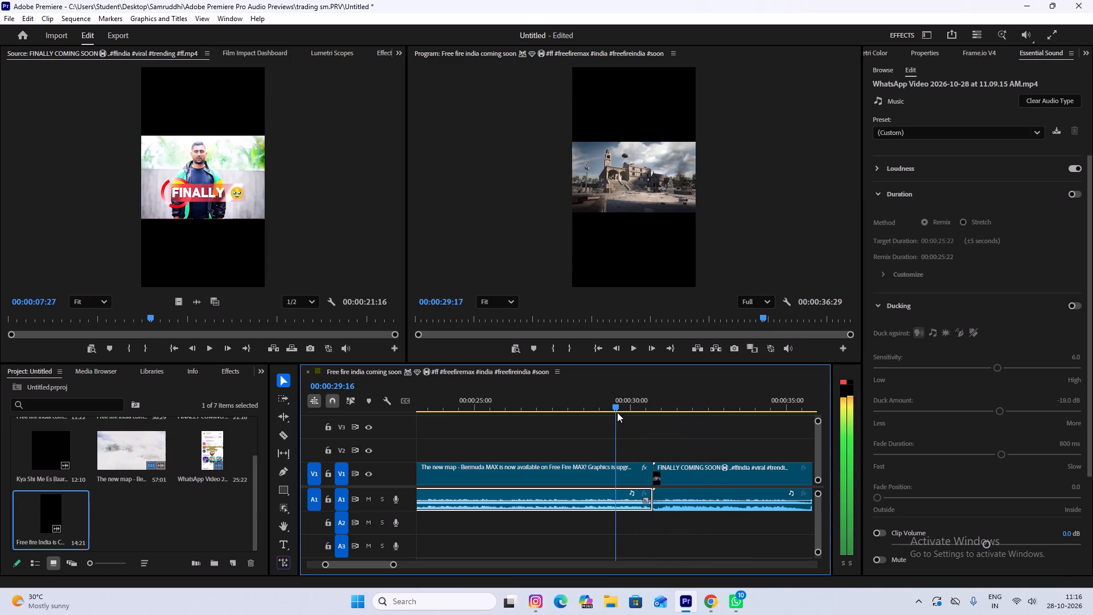
{"action": "left_click_drag", "start_coordinate": [617, 412], "coordinate": [618, 413]}
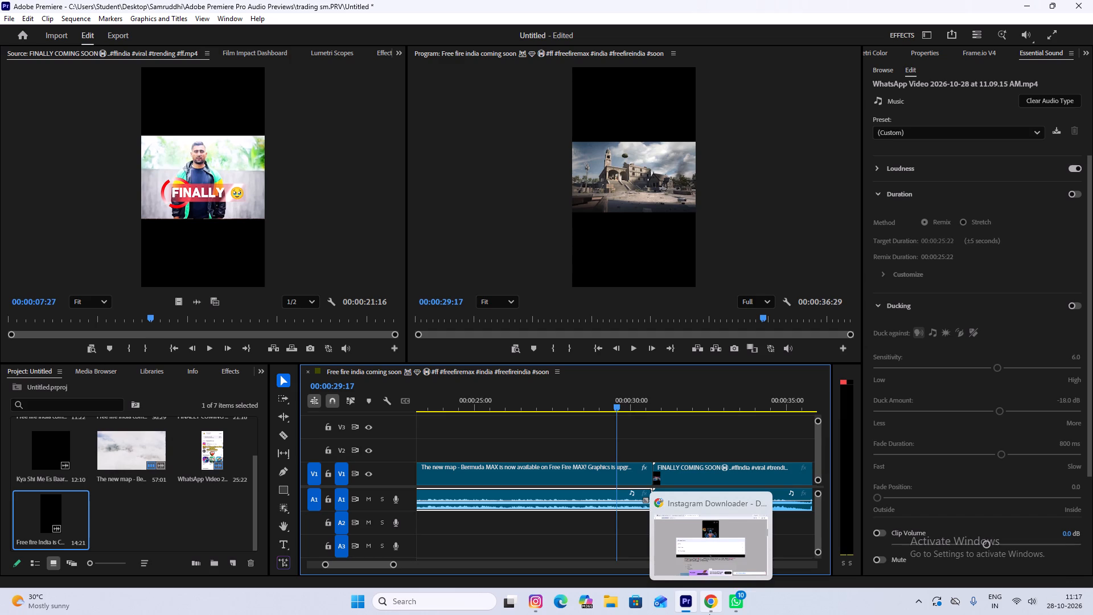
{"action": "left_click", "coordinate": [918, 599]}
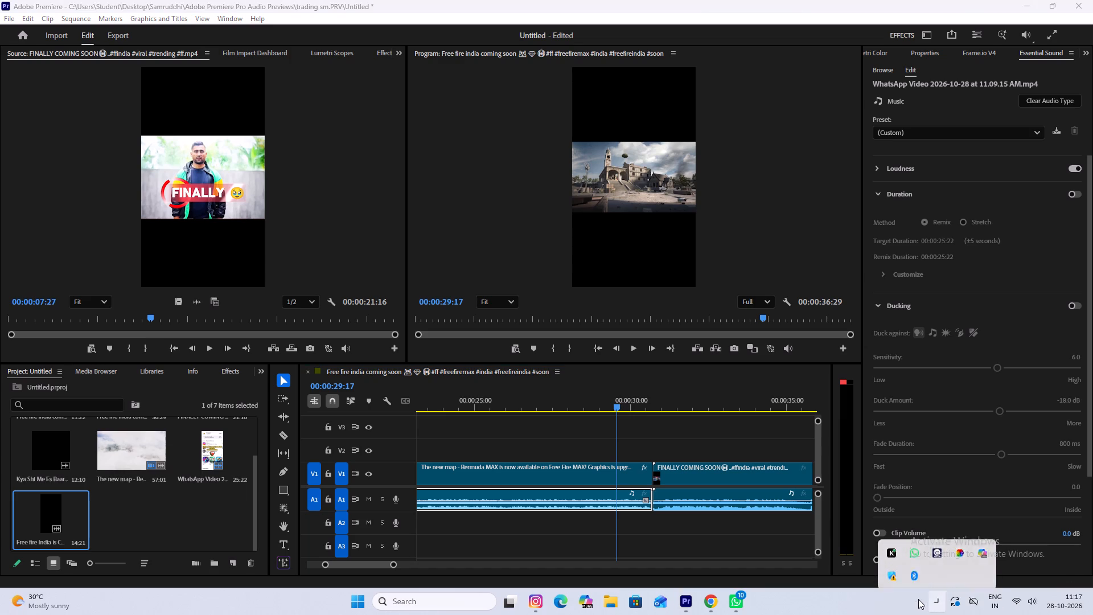
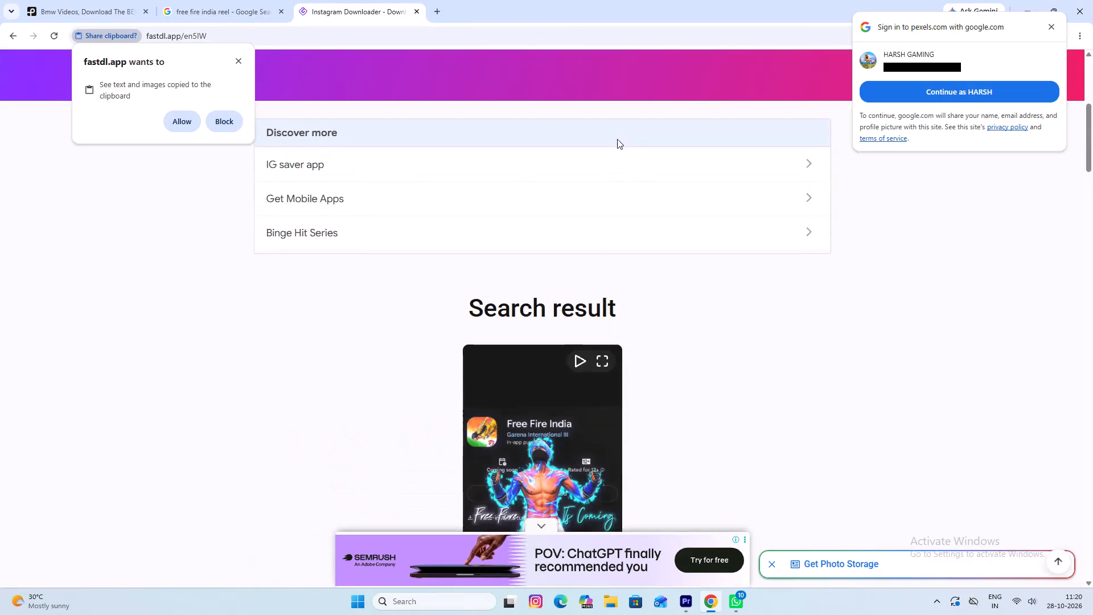
Replace the link in the fastdl.app Instagram Downloader with the copied Instagram reel link and look up that reel.
{"action": "scroll", "coordinate": [617, 139], "scroll_direction": "up", "scroll_amount": 5}
{"action": "scroll", "coordinate": [617, 134], "scroll_direction": "down", "scroll_amount": 1}
{"action": "scroll", "coordinate": [617, 132], "scroll_direction": "up", "scroll_amount": 1}
{"action": "left_click", "coordinate": [631, 158]}
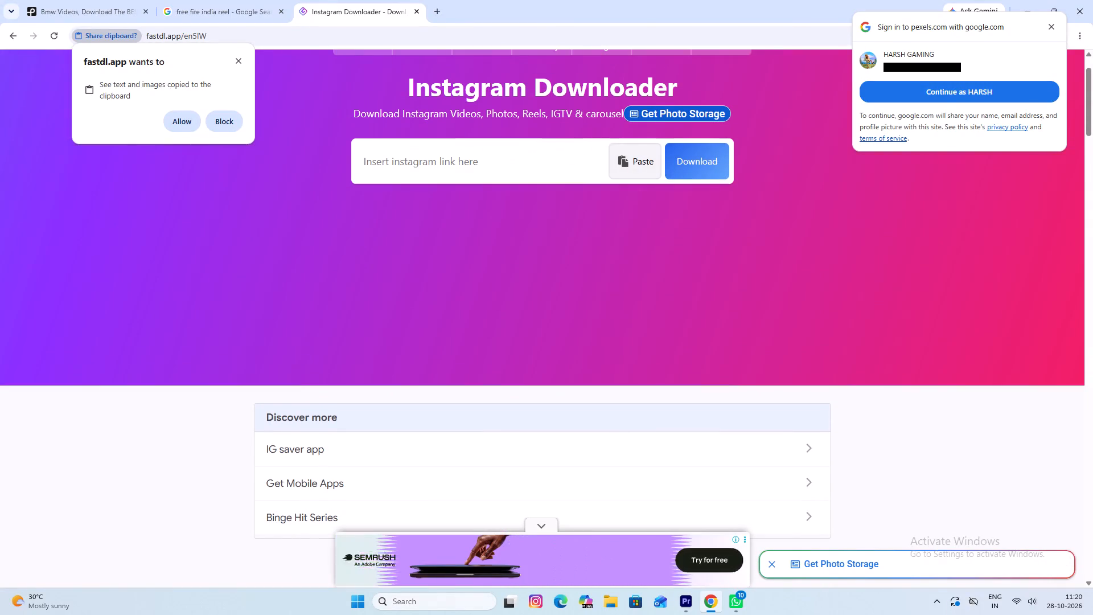
{"action": "left_click", "coordinate": [461, 172]}
{"action": "key", "text": "ctrl+v"}
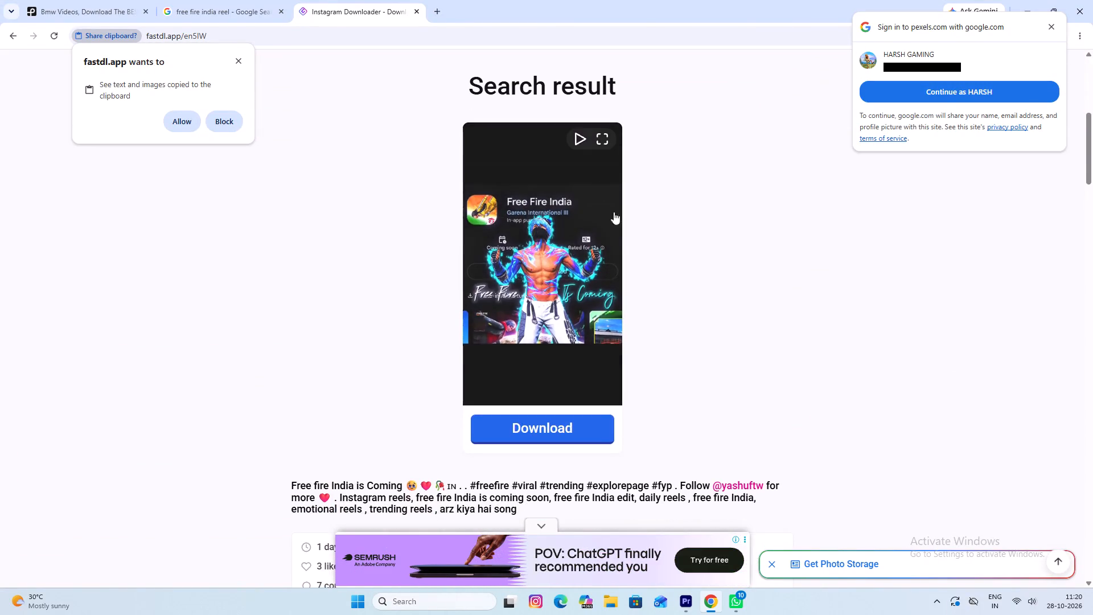
{"action": "scroll", "coordinate": [662, 138], "scroll_direction": "up", "scroll_amount": 7}
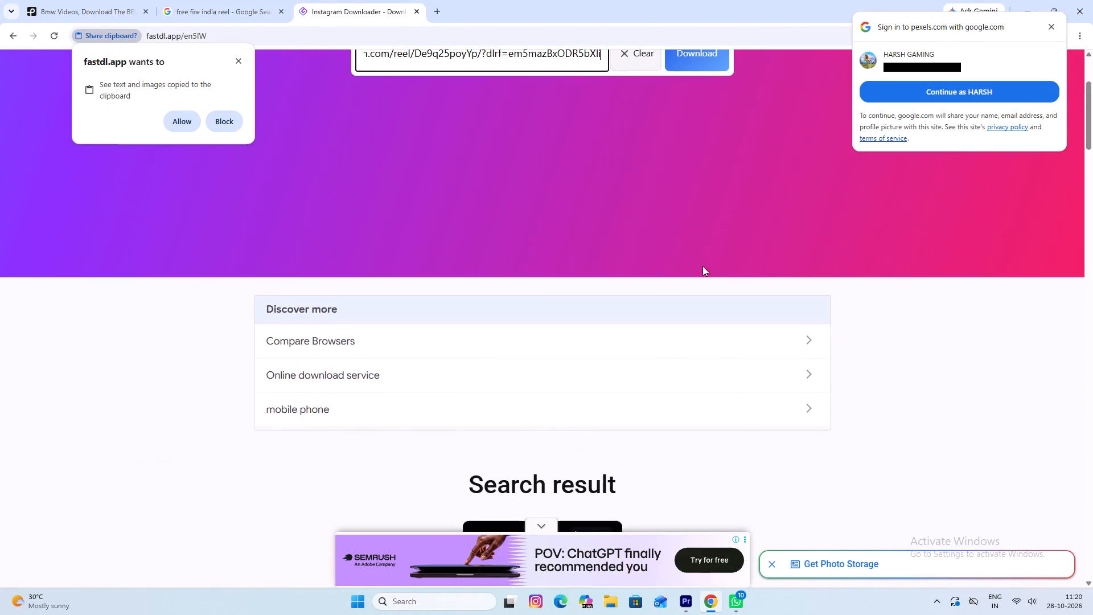
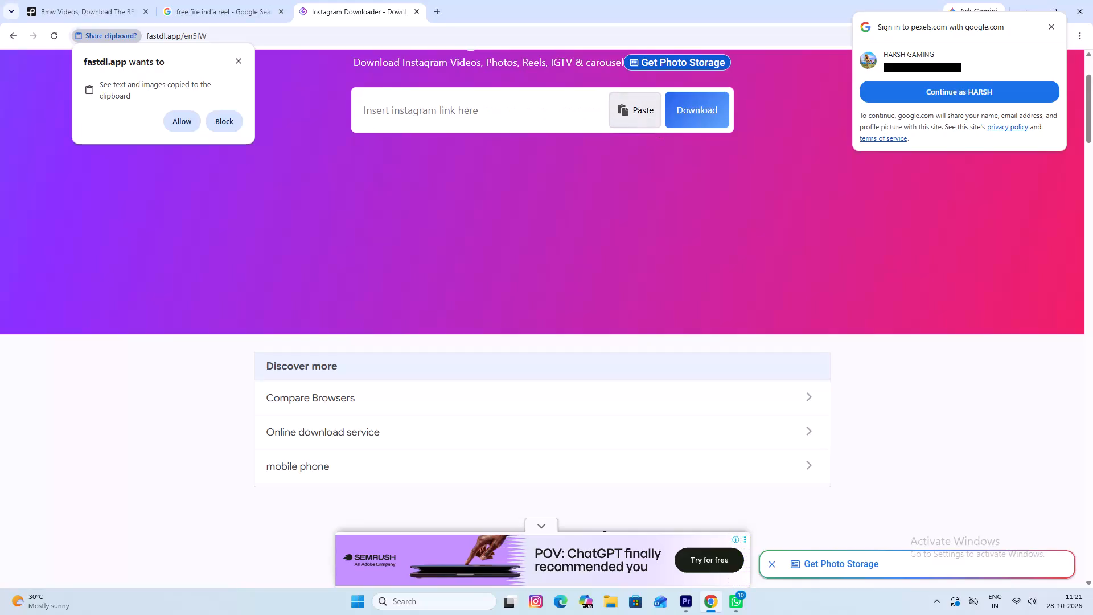
Look up the copied Instagram reel link in the fastdl.app downloader.
{"action": "left_click", "coordinate": [503, 116]}
{"action": "key", "text": "ctrl+v"}
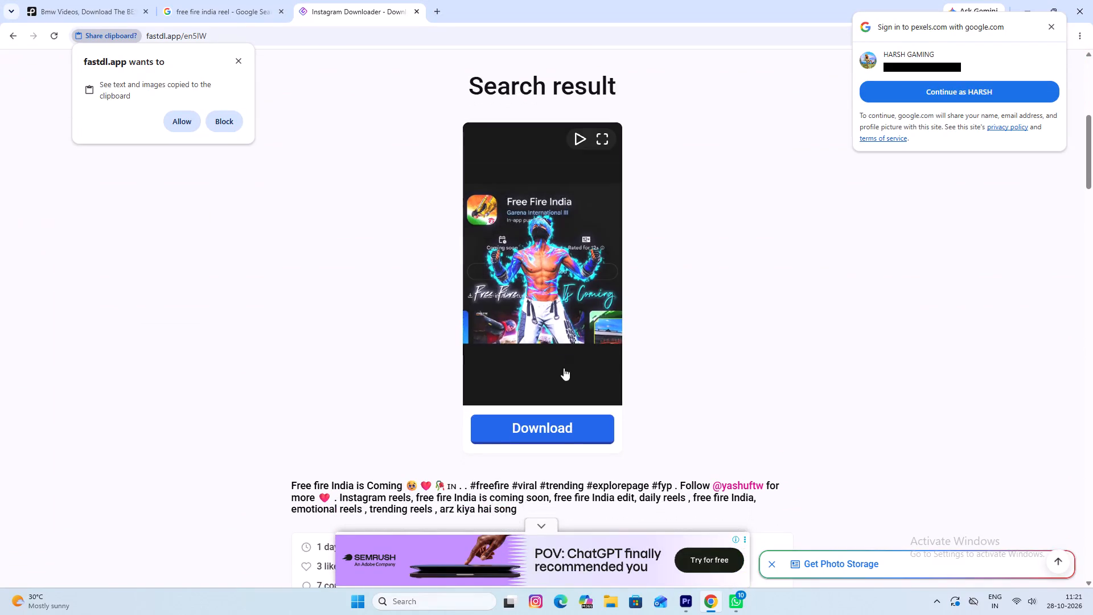
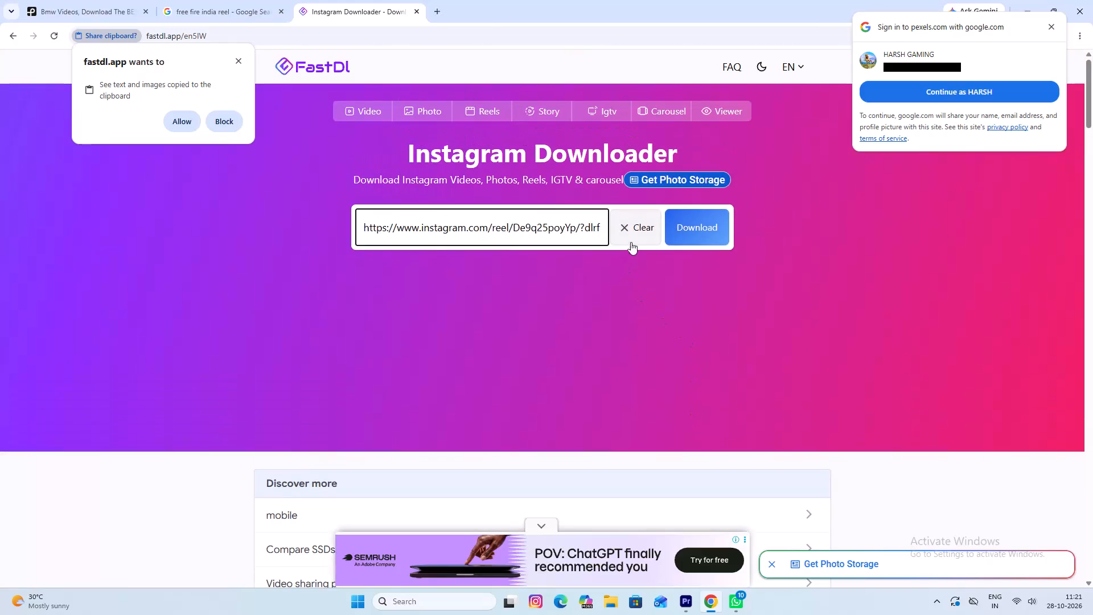
In Chrome, replace the old link on fastdl.app with the copied Instagram reel link and download the "FFMIC IS BACK" reel video.
{"action": "left_click", "coordinate": [630, 239]}
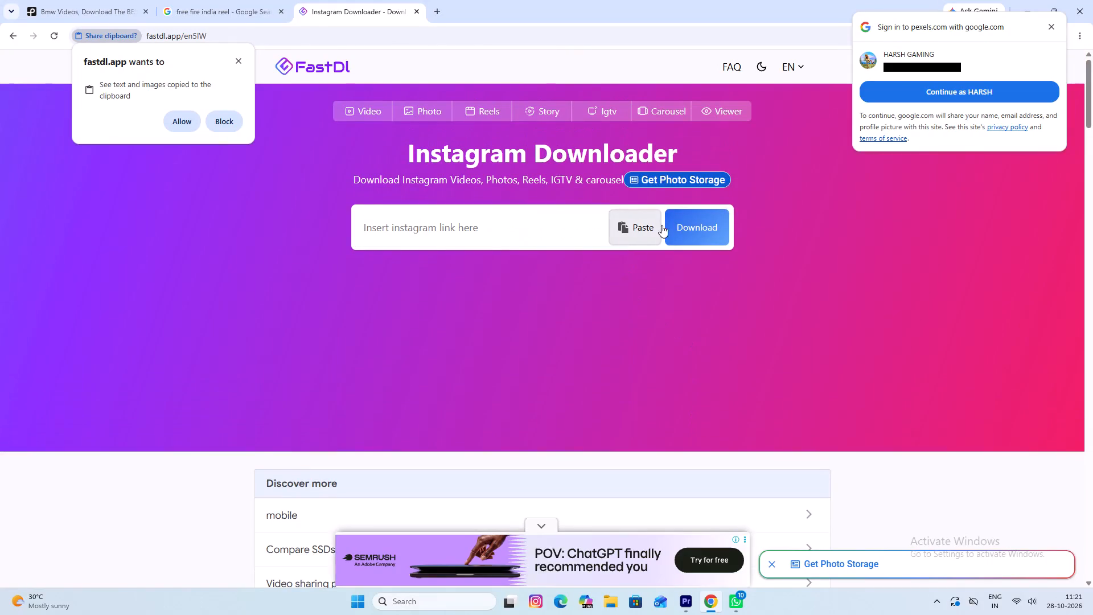
{"action": "left_click", "coordinate": [472, 226]}
{"action": "key", "text": "ctrl+v"}
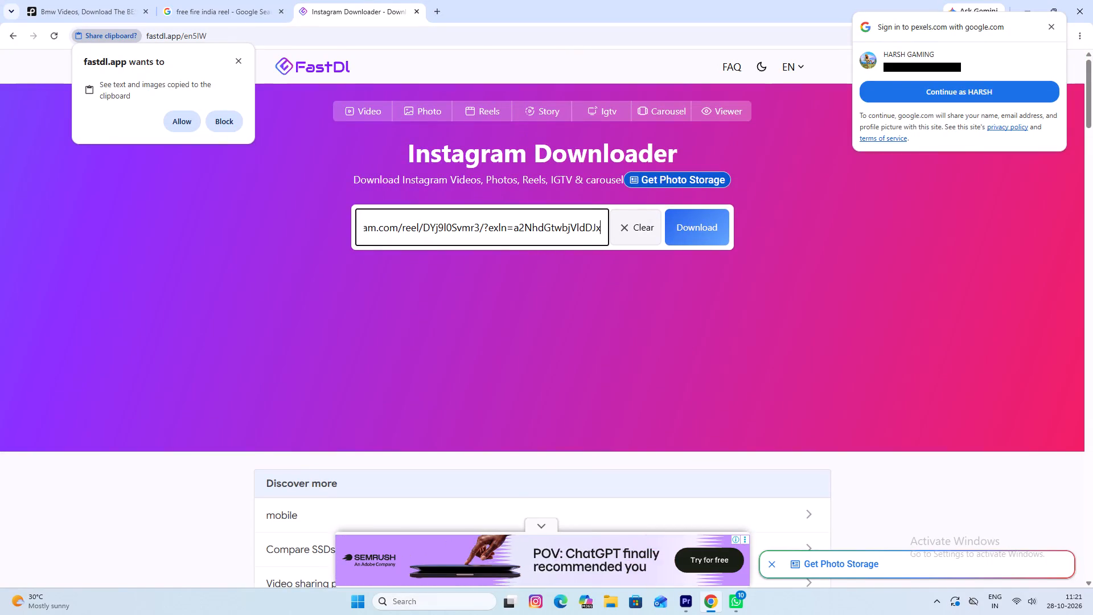
{"action": "left_click", "coordinate": [660, 399]}
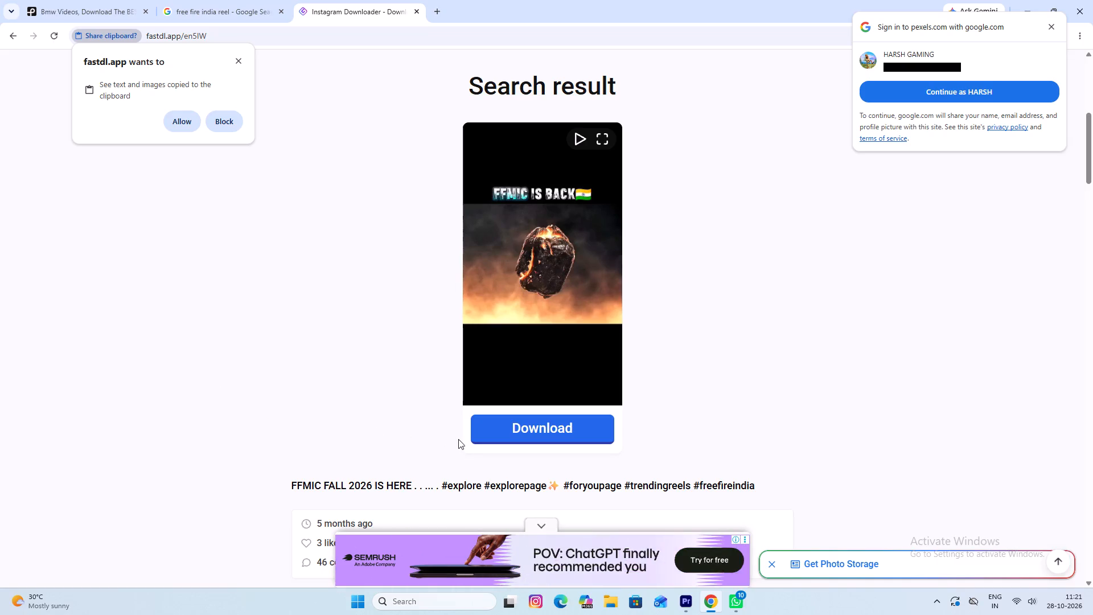
{"action": "left_click", "coordinate": [547, 431]}
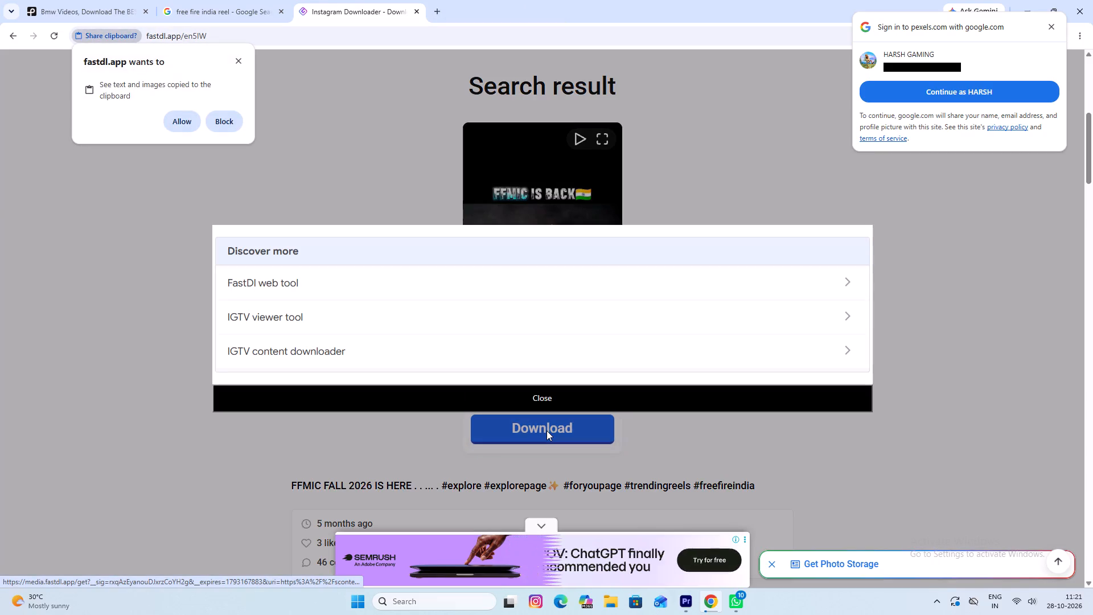
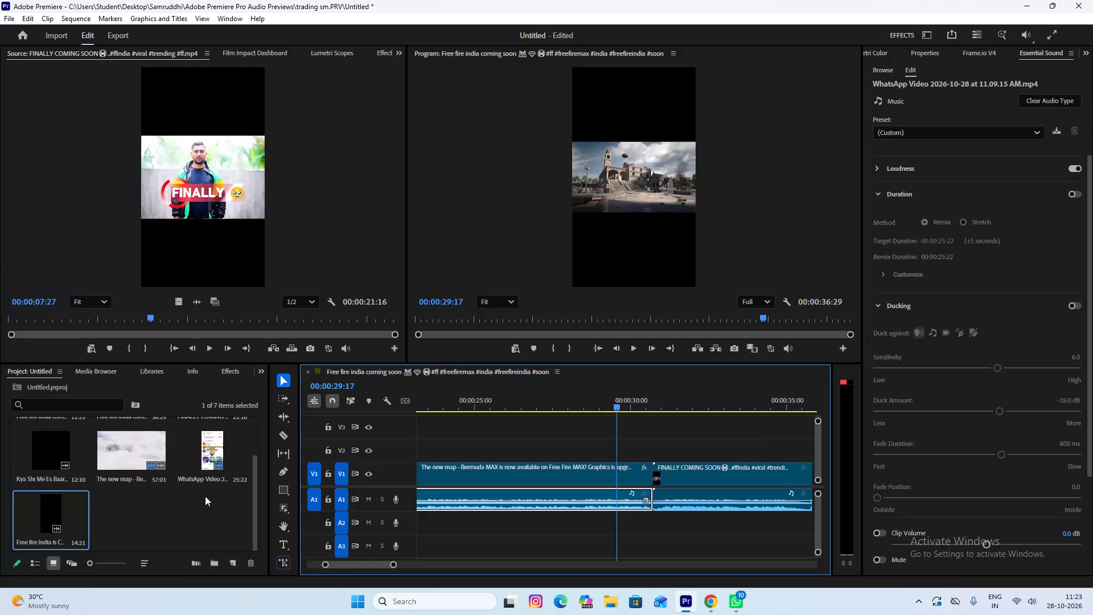
Import the "FFMIC FALL 2026" video into the project.
{"action": "left_click", "coordinate": [204, 498]}
{"action": "left_click", "coordinate": [201, 498]}
{"action": "double_click", "coordinate": [170, 529]}
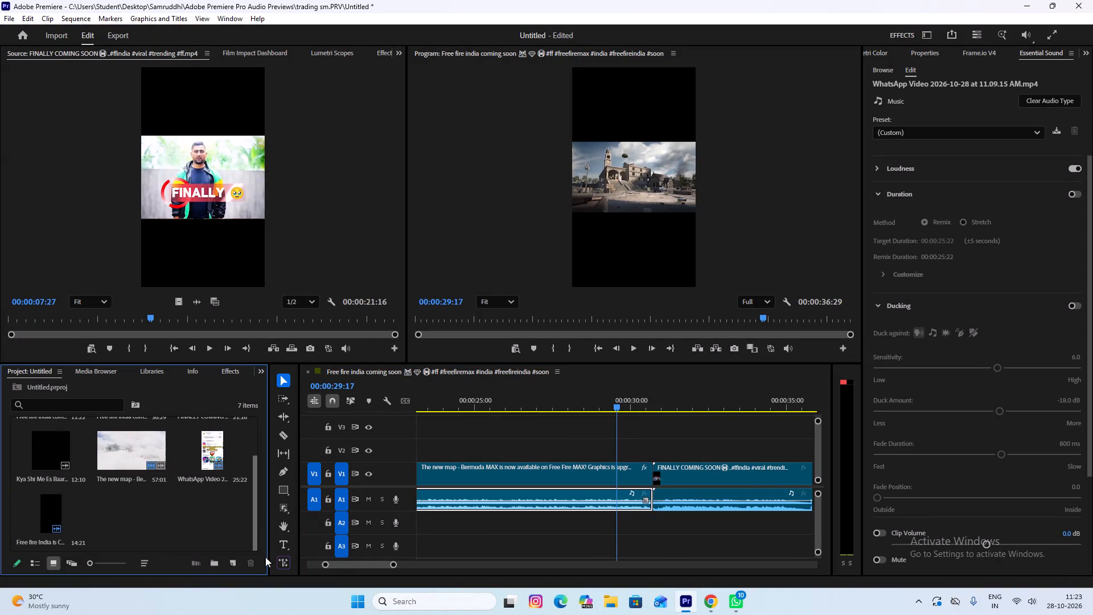
{"action": "triple_click", "coordinate": [191, 512]}
{"action": "double_click", "coordinate": [154, 109]}
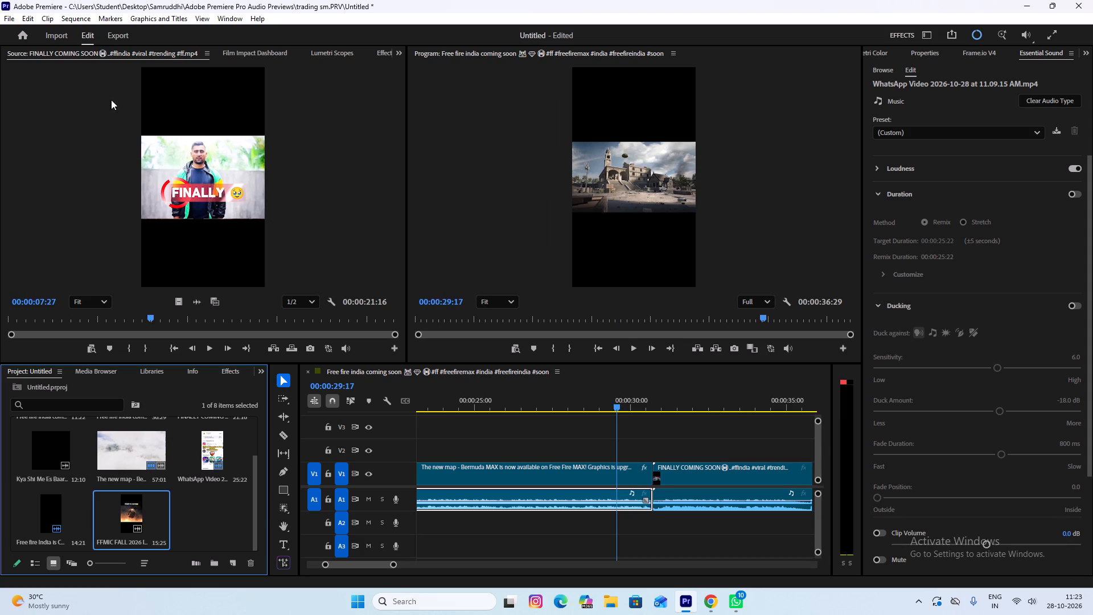
Place the "FFMIC FALL 2026" clip at the start of the "FINALLY COMING SOON" clip, with video on V2 and audio on A2.
{"action": "left_click_drag", "start_coordinate": [127, 512], "coordinate": [430, 557]}
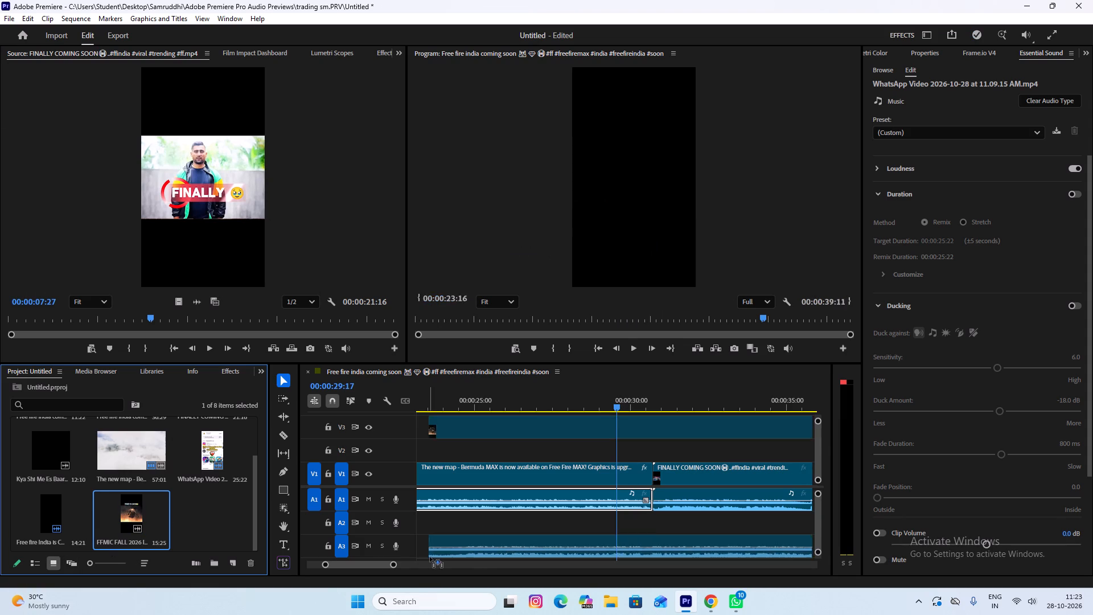
{"action": "left_click_drag", "start_coordinate": [430, 557], "coordinate": [652, 537]}
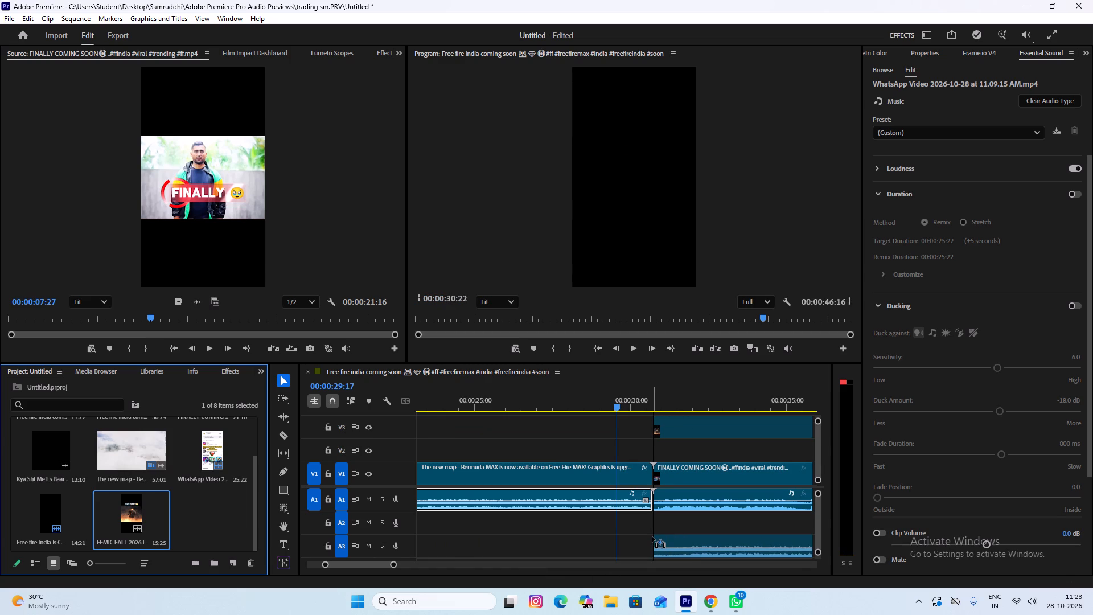
{"action": "left_click_drag", "start_coordinate": [652, 537], "coordinate": [650, 520]}
Delete only the video portion of the "FFMIC FALL 2026" clip from V2, keeping its audio on A2.
{"action": "left_click", "coordinate": [693, 453]}
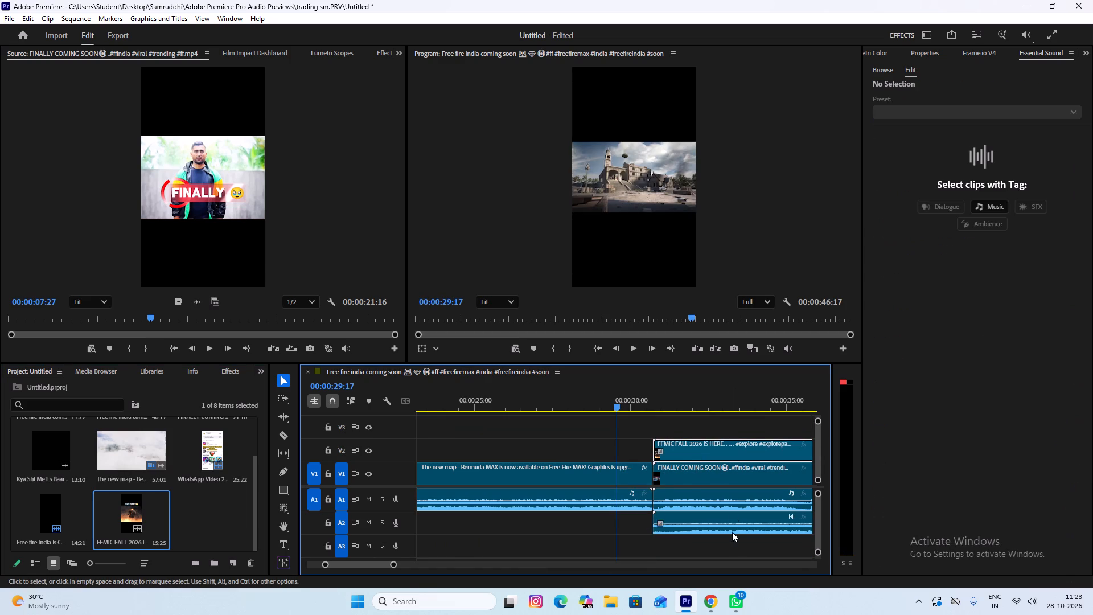
{"action": "key", "text": "Delete"}
Delete the audio of the "FINALLY COMING SOON" clip from track A1.
{"action": "left_click", "coordinate": [746, 506]}
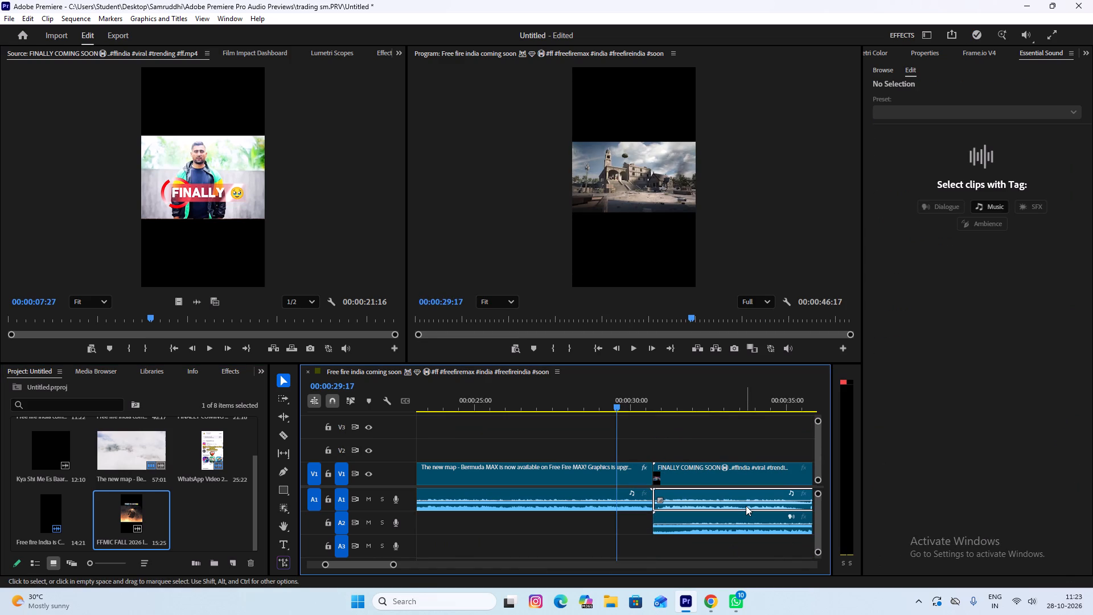
{"action": "key", "text": "Delete"}
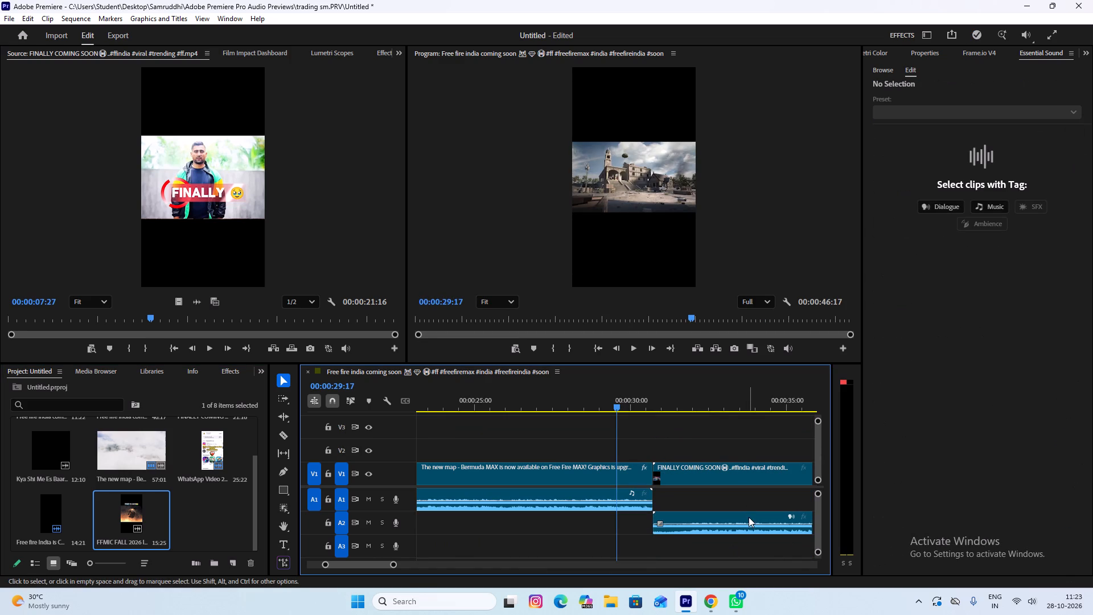
Move the "FFMIC FALL 2026" audio from A2 up to A1, directly after the Bermuda MAX clip's audio.
{"action": "left_click", "coordinate": [749, 517]}
{"action": "left_click_drag", "start_coordinate": [749, 517], "coordinate": [746, 495]}
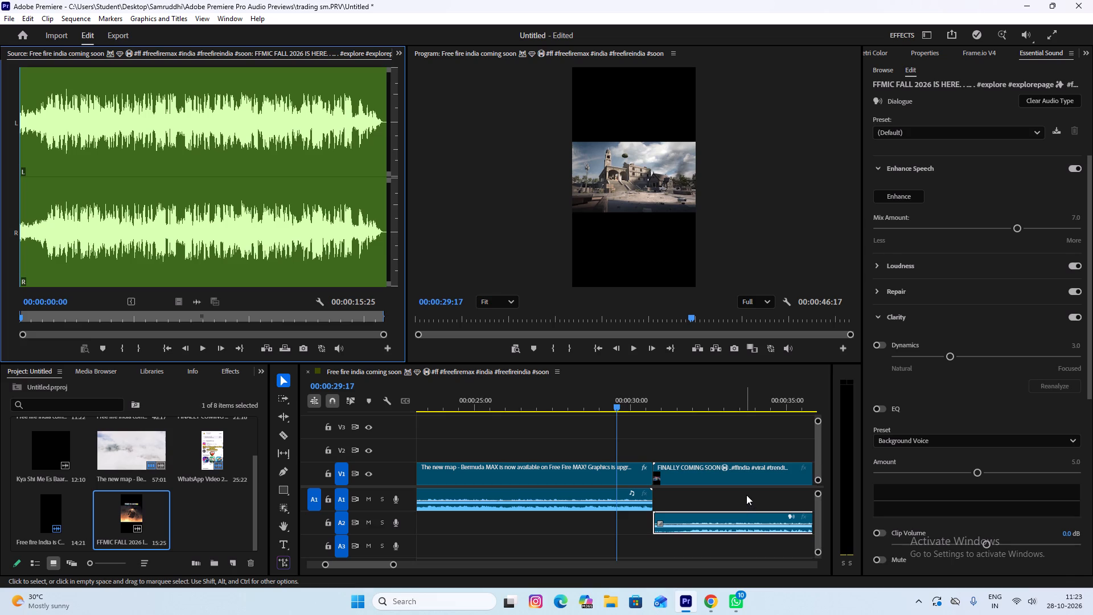
{"action": "left_click_drag", "start_coordinate": [746, 495], "coordinate": [746, 495]}
{"action": "left_click_drag", "start_coordinate": [746, 514], "coordinate": [776, 509]}
{"action": "left_click", "coordinate": [719, 518]}
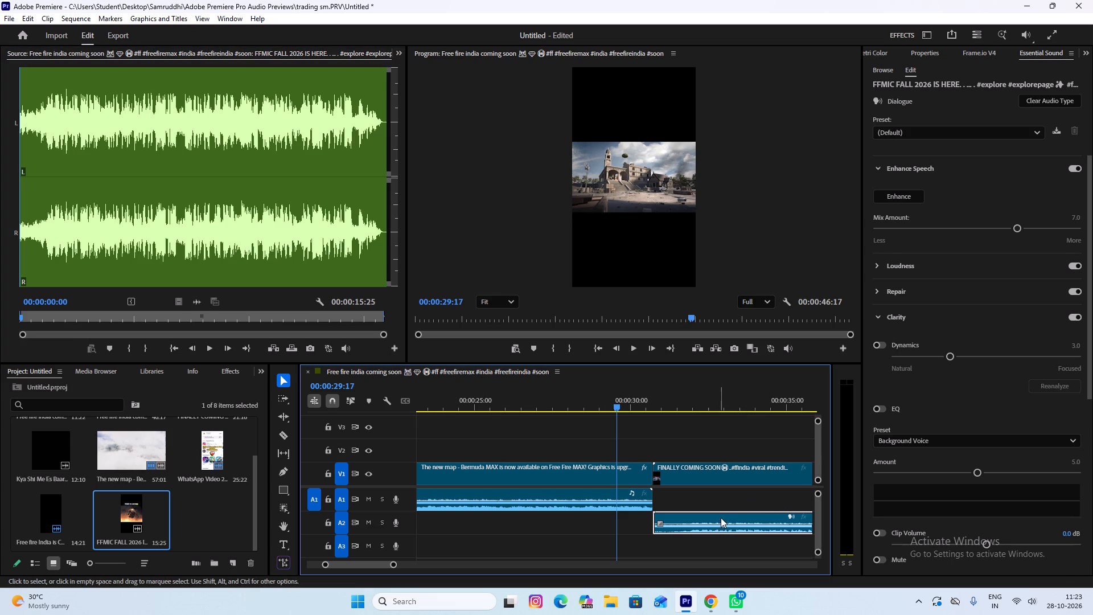
{"action": "left_click_drag", "start_coordinate": [728, 517], "coordinate": [747, 498]}
{"action": "left_click_drag", "start_coordinate": [745, 495], "coordinate": [738, 493]}
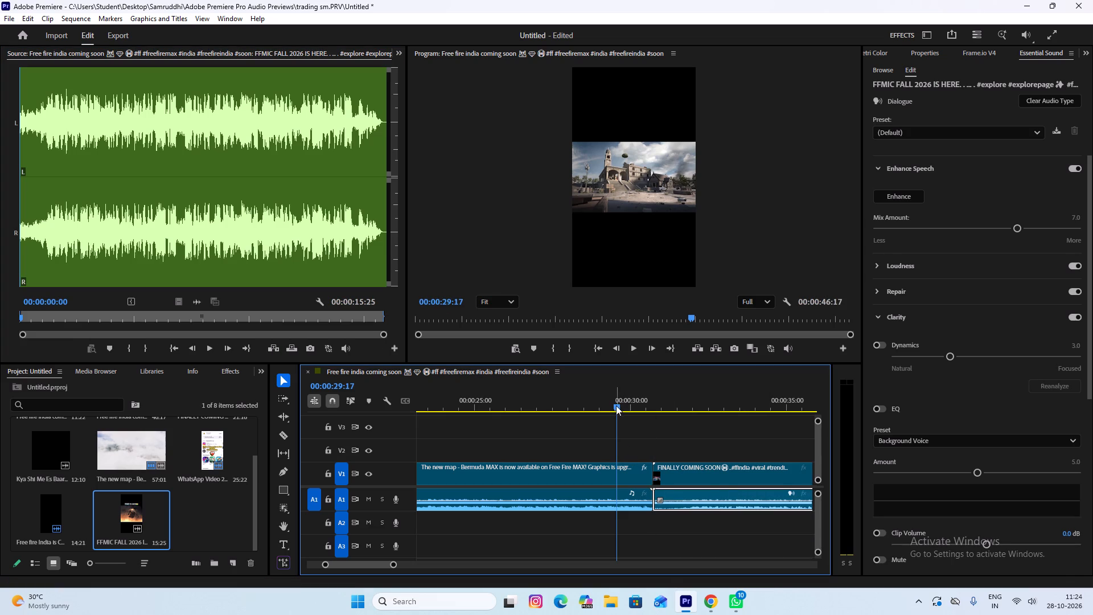
Play the sequence from the start through the end of the "FINALLY COMING SOON" clip to review the replaced audio.
{"action": "left_click_drag", "start_coordinate": [615, 405], "coordinate": [0, 451]}
{"action": "key", "text": "space"}
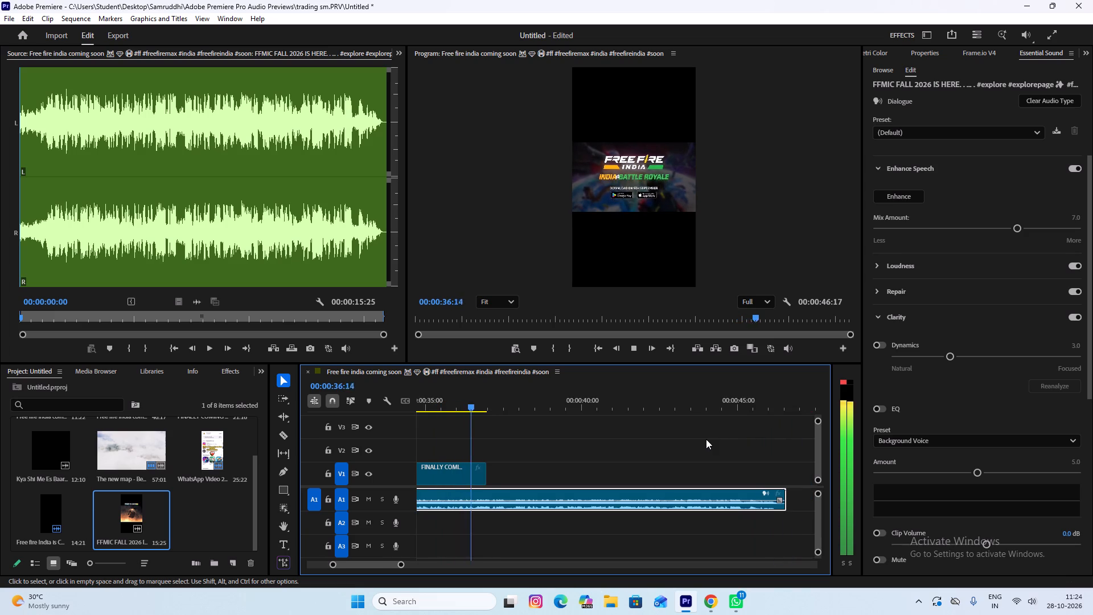
{"action": "key", "text": "space"}
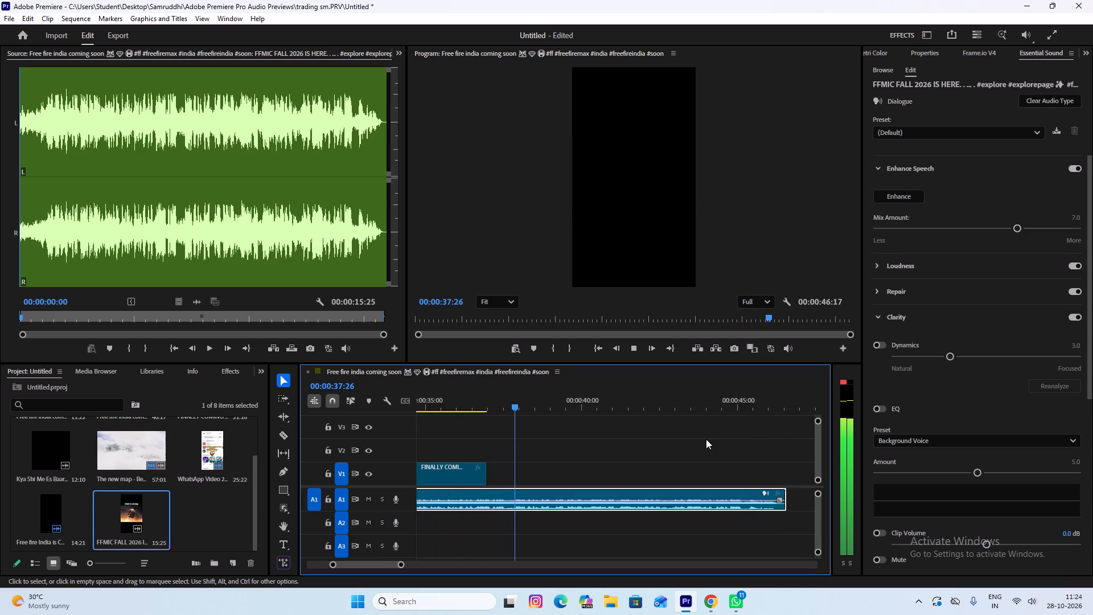
Show the hidden background app icons in the Windows system tray.
{"action": "left_click", "coordinate": [913, 594]}
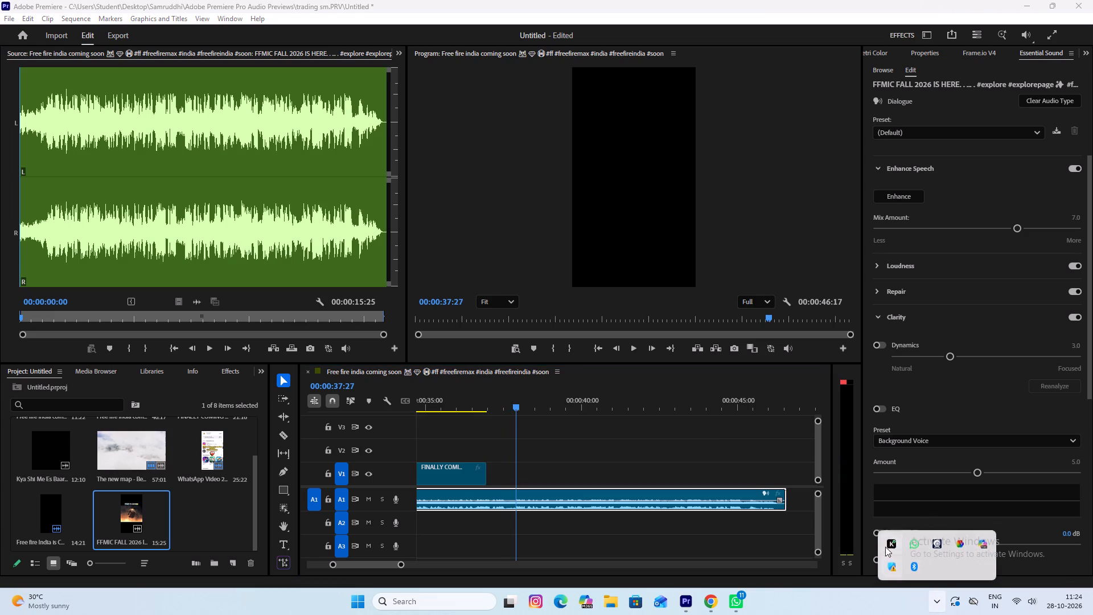
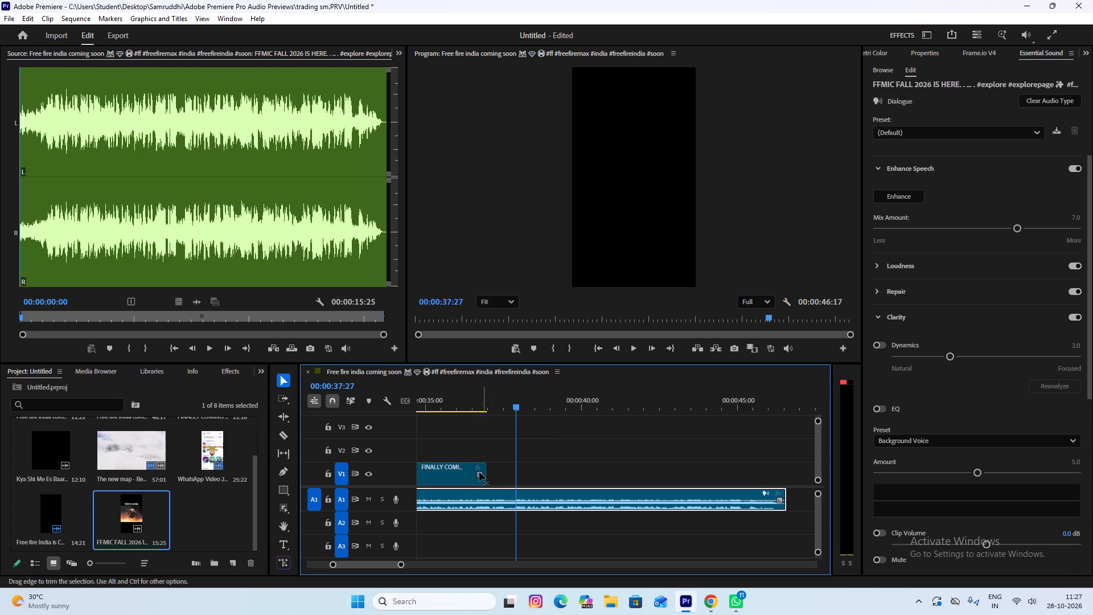
Trim the end of the "FFMIC FALL 2026" audio on A1 to match the end of the "FINALLY COMING SOON" clip.
{"action": "left_click", "coordinate": [485, 489]}
{"action": "left_click_drag", "start_coordinate": [784, 495], "coordinate": [502, 486]}
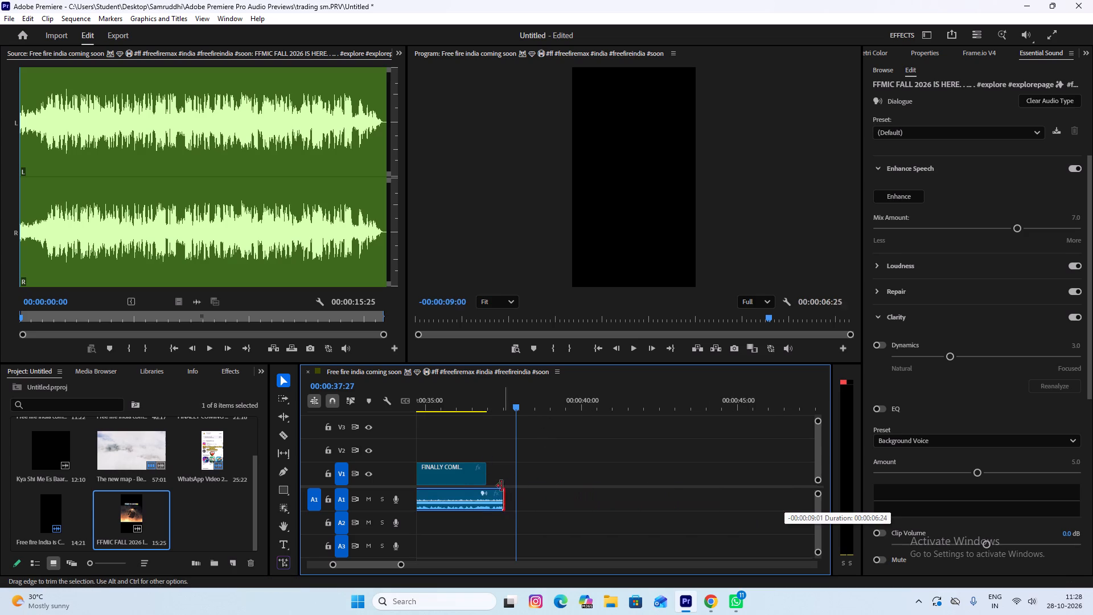
{"action": "left_click_drag", "start_coordinate": [502, 486], "coordinate": [486, 483]}
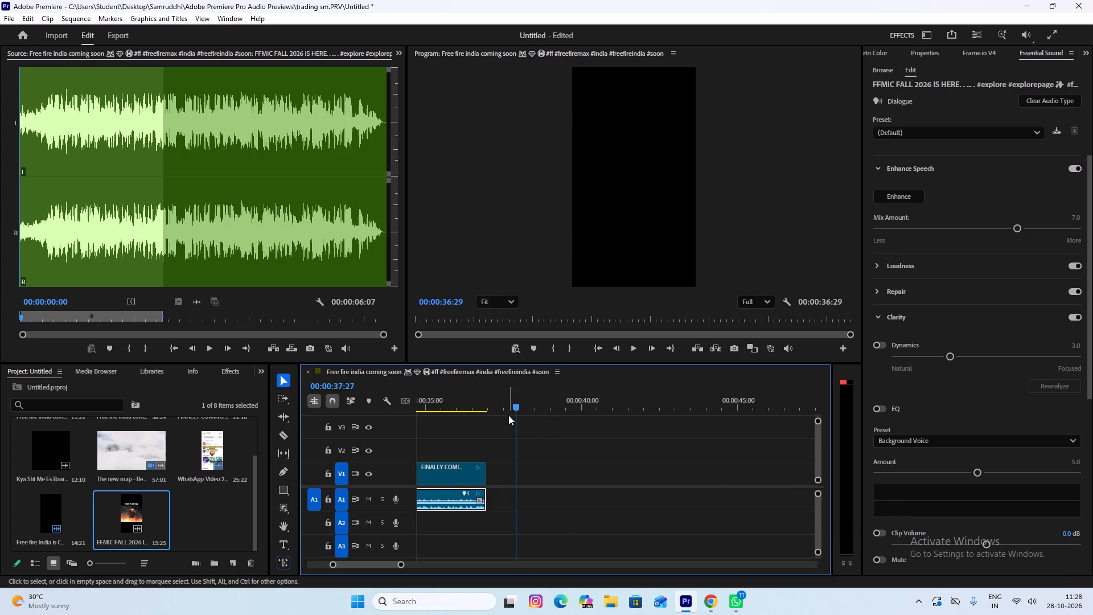
Split the WhatsApp Video audio on A1 at 00:00:14:21, where the audio on A2 ends.
{"action": "left_click_drag", "start_coordinate": [516, 406], "coordinate": [545, 448]}
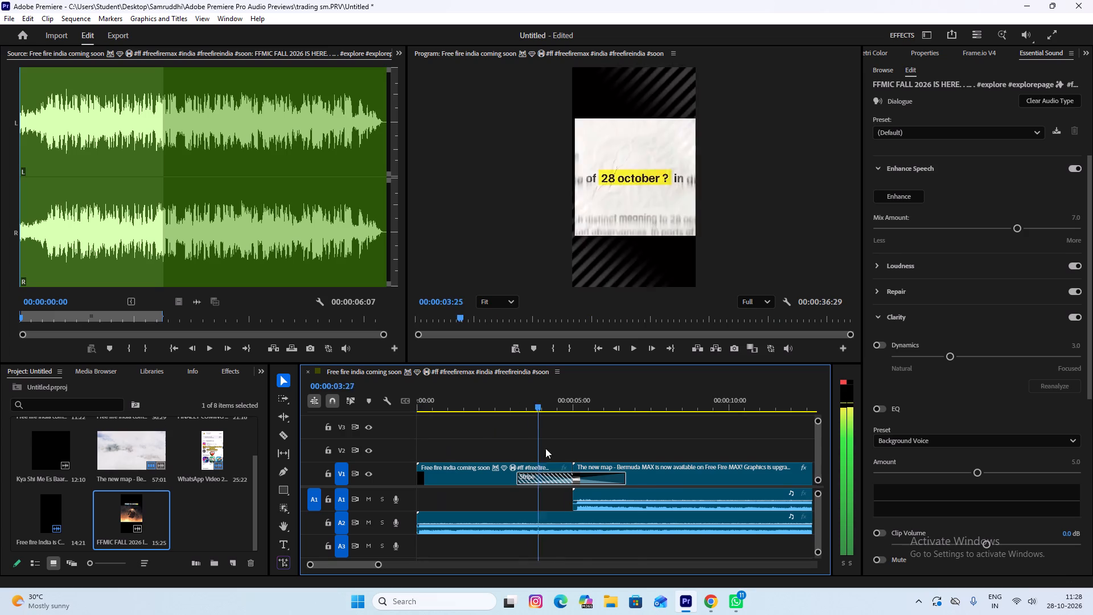
{"action": "left_click_drag", "start_coordinate": [545, 448], "coordinate": [587, 444]}
{"action": "left_click", "coordinate": [606, 503]}
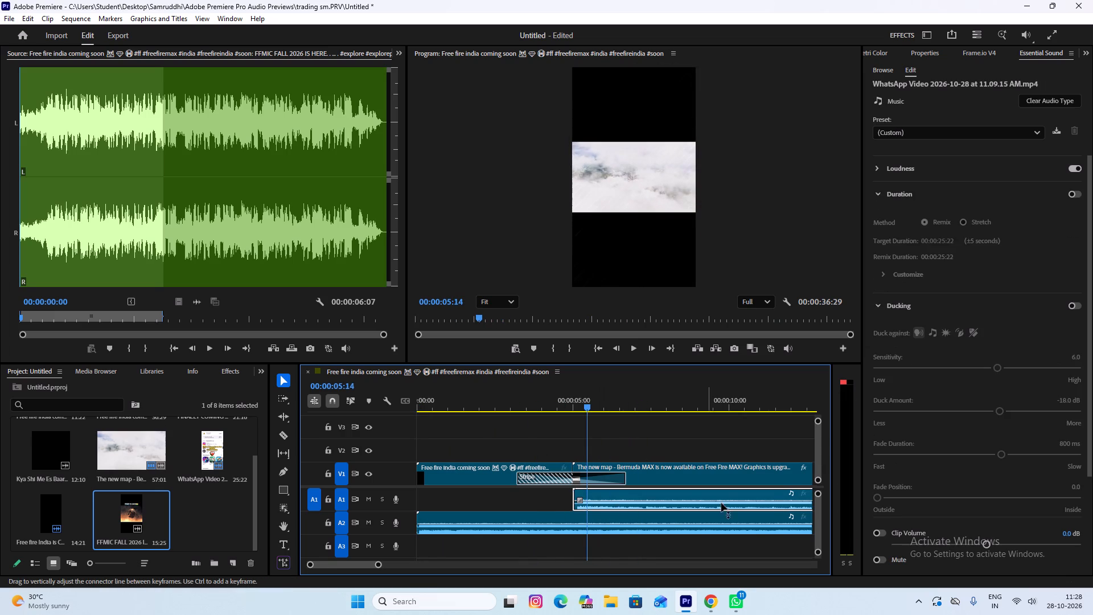
{"action": "left_click_drag", "start_coordinate": [584, 407], "coordinate": [823, 450]}
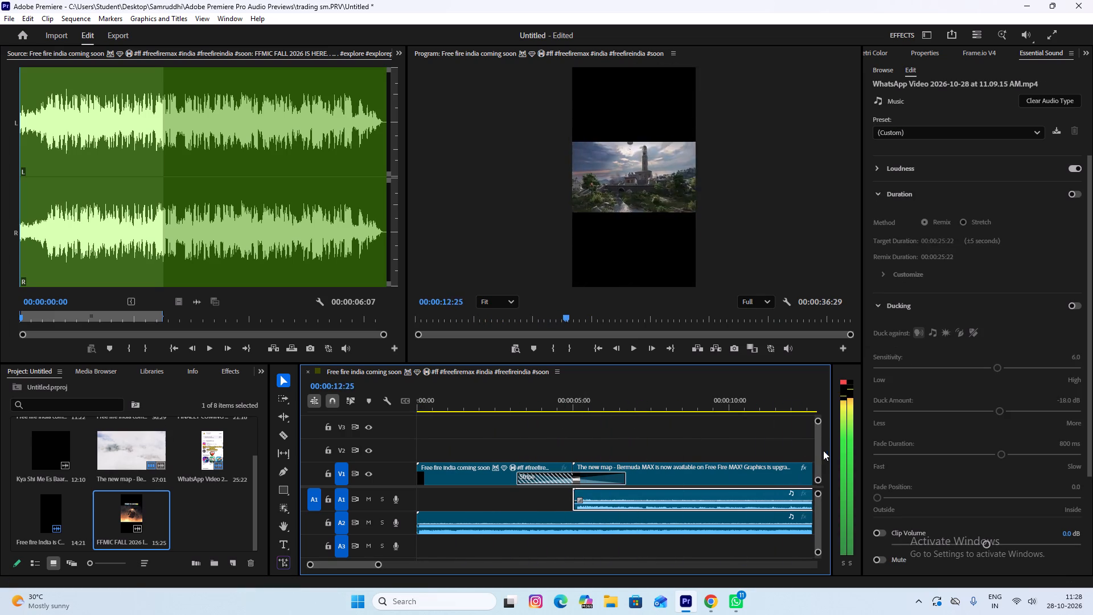
{"action": "left_click_drag", "start_coordinate": [823, 450], "coordinate": [608, 400]}
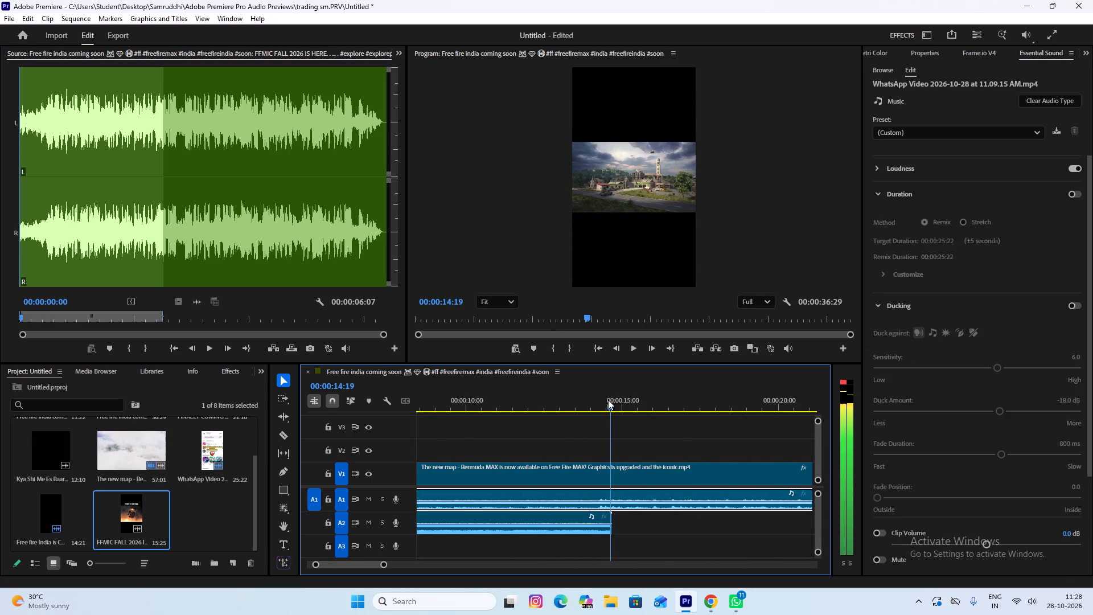
{"action": "left_click_drag", "start_coordinate": [608, 400], "coordinate": [610, 400]}
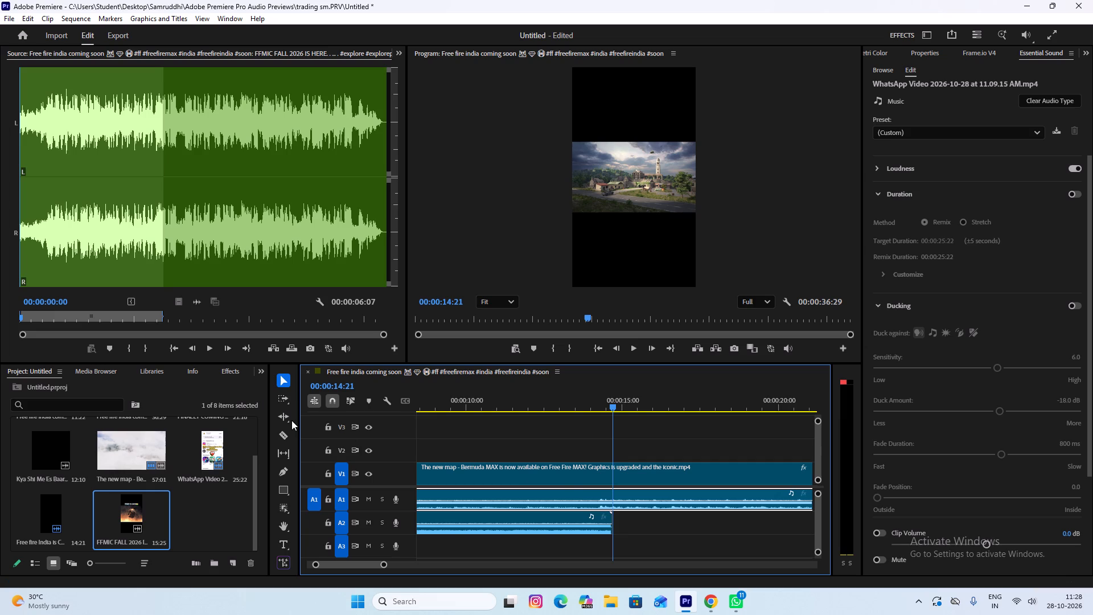
{"action": "left_click", "coordinate": [287, 431]}
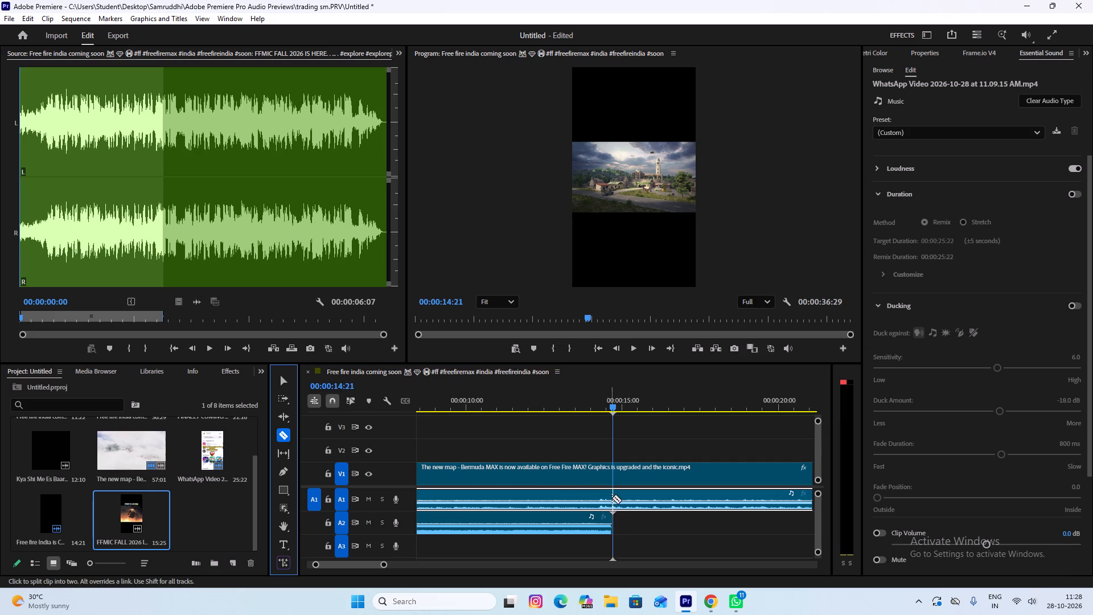
{"action": "left_click", "coordinate": [611, 497]}
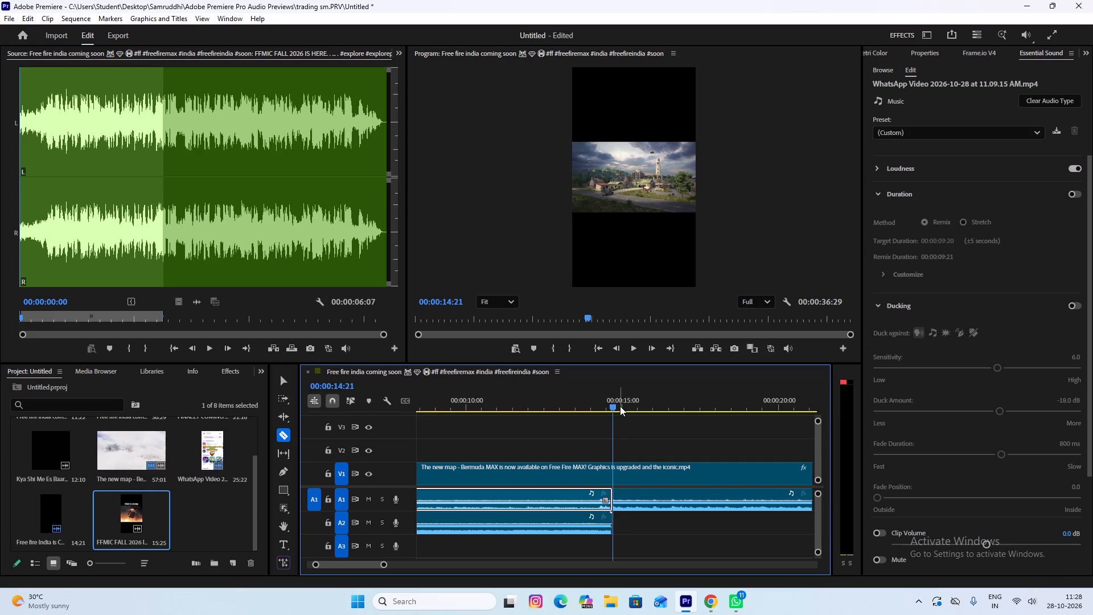
Scrub back to the transition into the Bermuda MAX clip, at about 00:00:05:04.
{"action": "left_click_drag", "start_coordinate": [612, 404], "coordinate": [578, 446]}
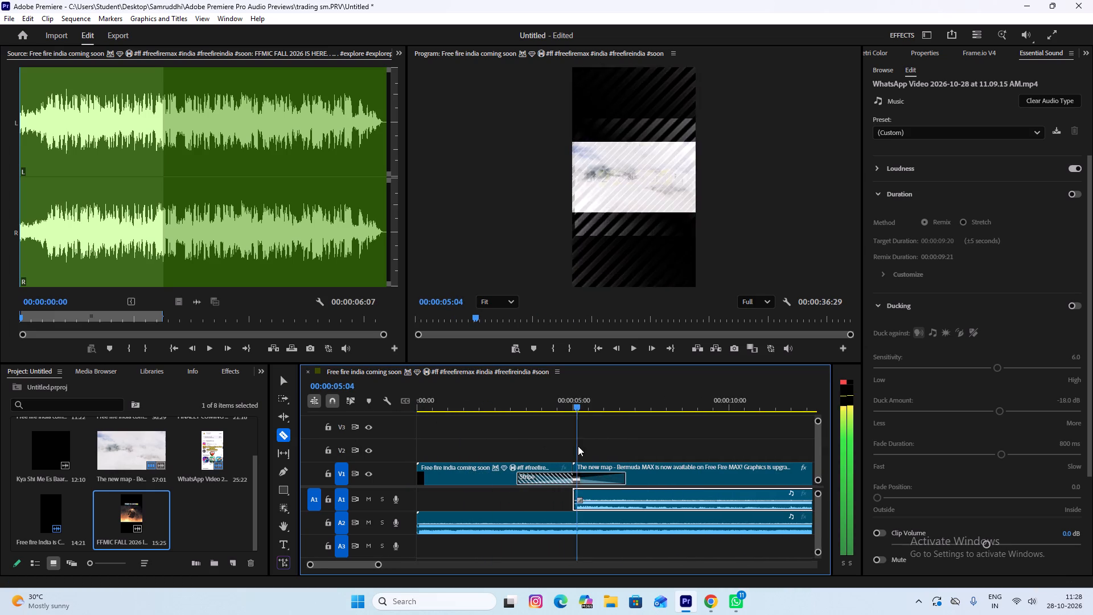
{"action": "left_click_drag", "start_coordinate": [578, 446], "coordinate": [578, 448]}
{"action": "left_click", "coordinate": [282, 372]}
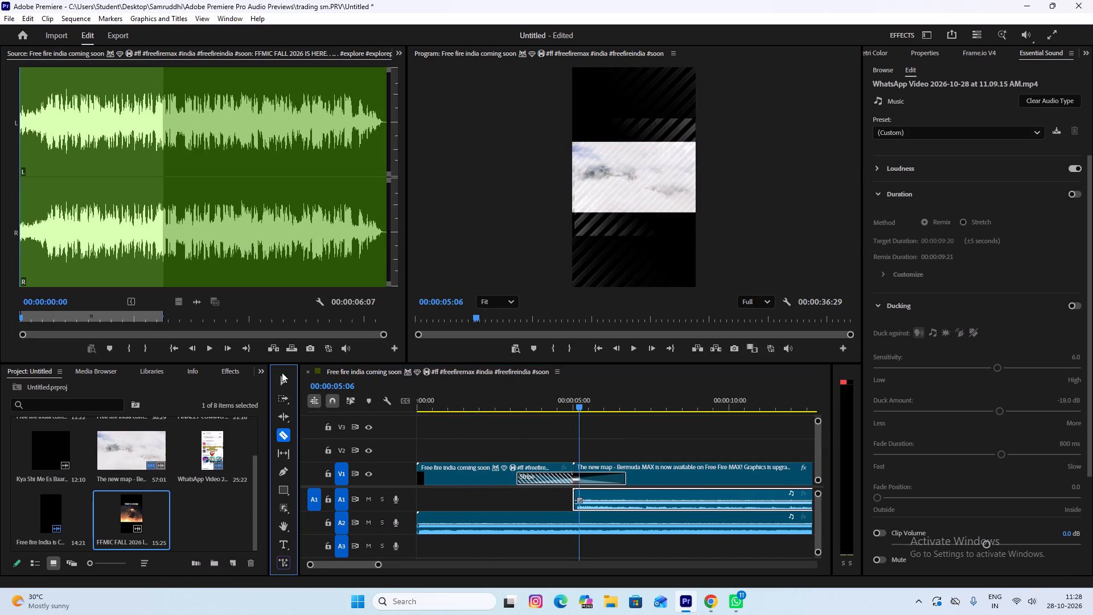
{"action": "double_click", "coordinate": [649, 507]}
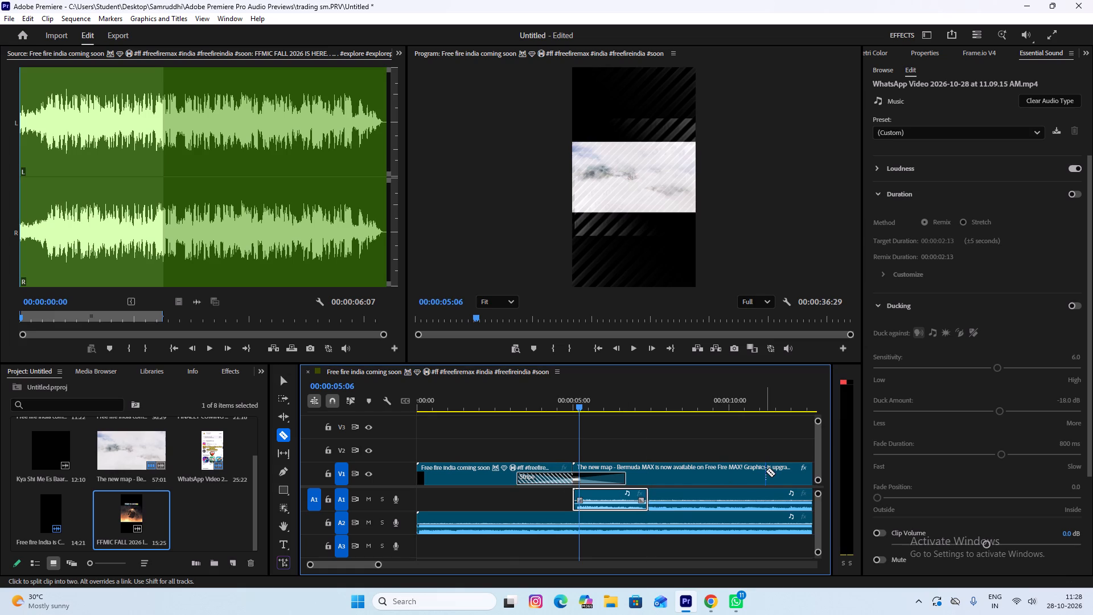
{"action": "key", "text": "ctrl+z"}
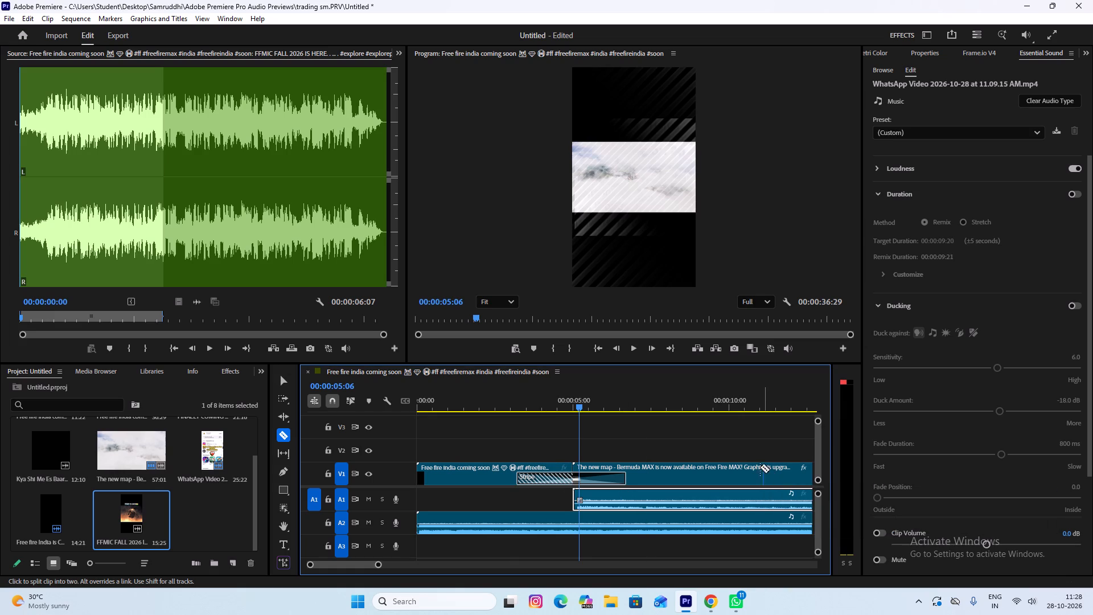
Lower the clip volume of the WhatsApp Video audio on track A1 beneath the start of the Bermuda MAX clip.
{"action": "left_click", "coordinate": [281, 379]}
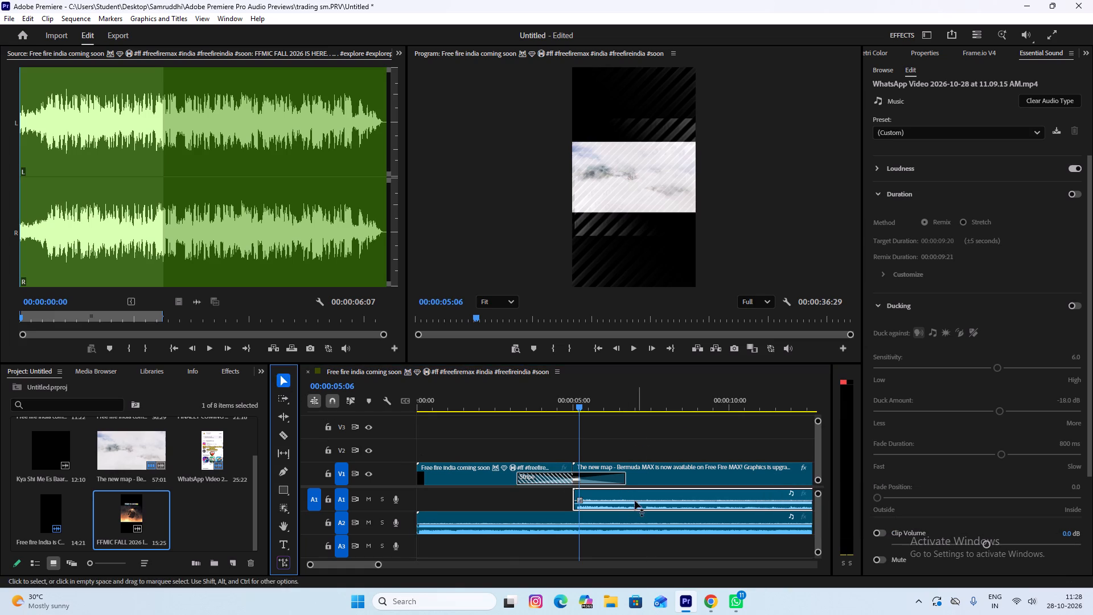
{"action": "left_click", "coordinate": [630, 496]}
{"action": "double_click", "coordinate": [610, 500]}
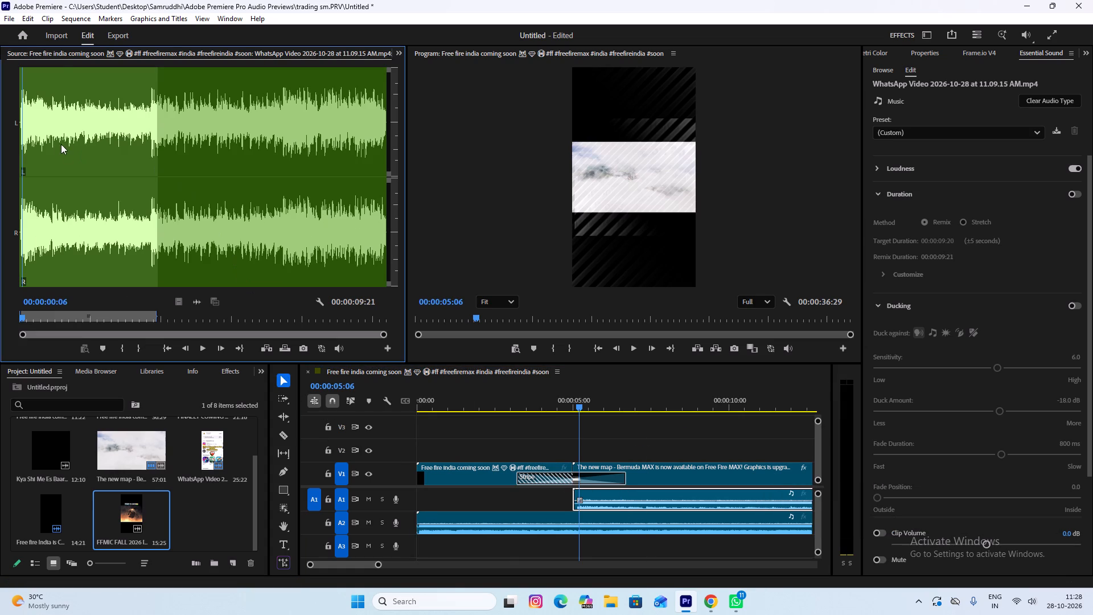
{"action": "left_click_drag", "start_coordinate": [55, 111], "coordinate": [64, 133]}
{"action": "left_click_drag", "start_coordinate": [149, 88], "coordinate": [153, 101]}
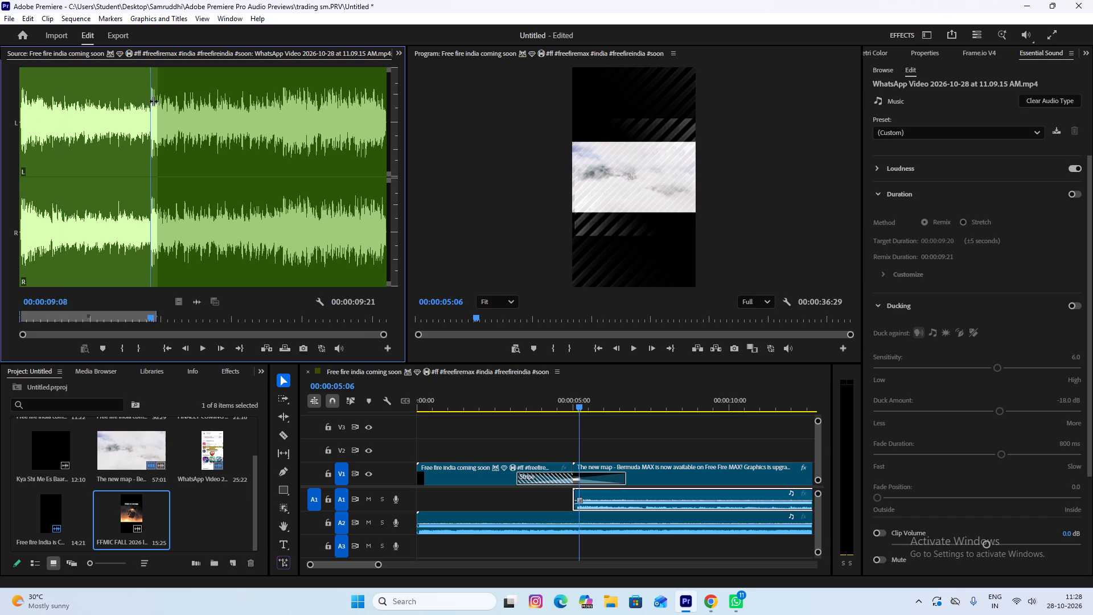
{"action": "left_click_drag", "start_coordinate": [153, 101], "coordinate": [170, 156]}
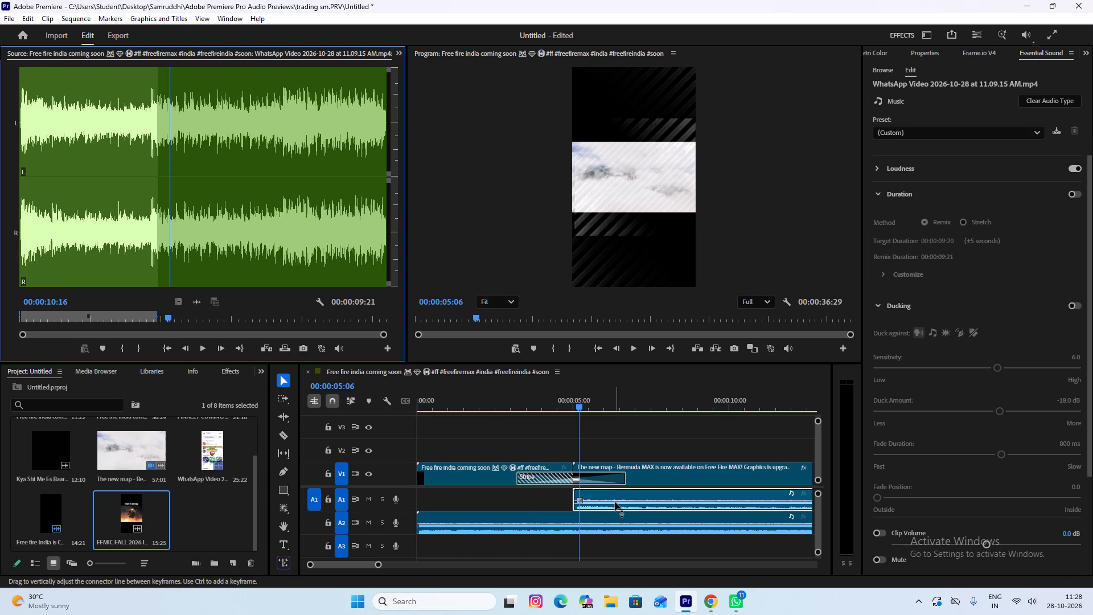
{"action": "left_click_drag", "start_coordinate": [615, 502], "coordinate": [611, 504]}
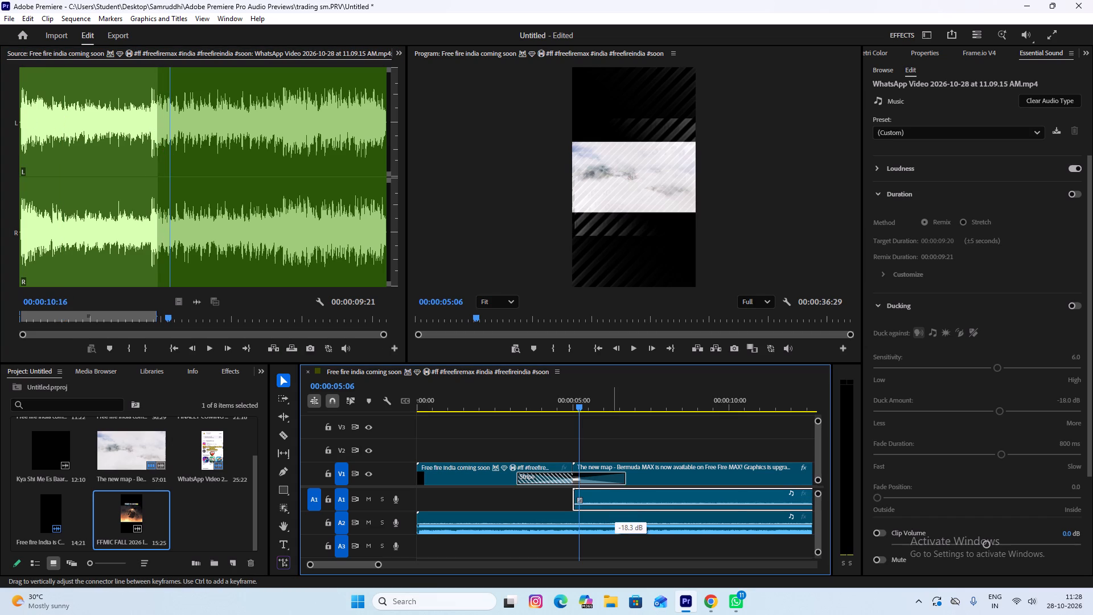
{"action": "left_click_drag", "start_coordinate": [611, 504], "coordinate": [611, 503]}
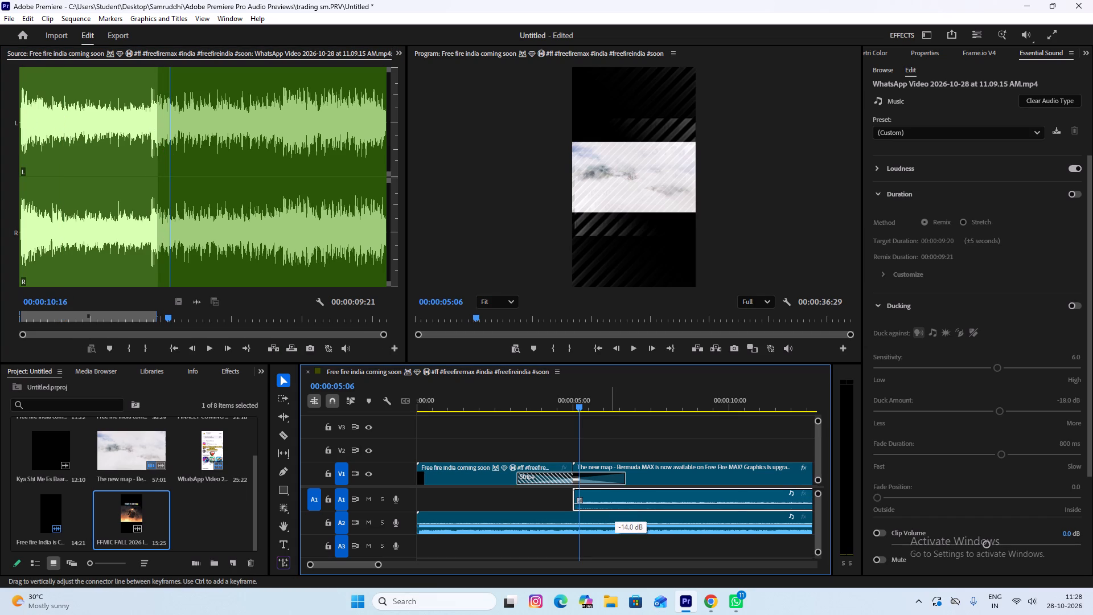
{"action": "left_click_drag", "start_coordinate": [611, 503], "coordinate": [610, 502]}
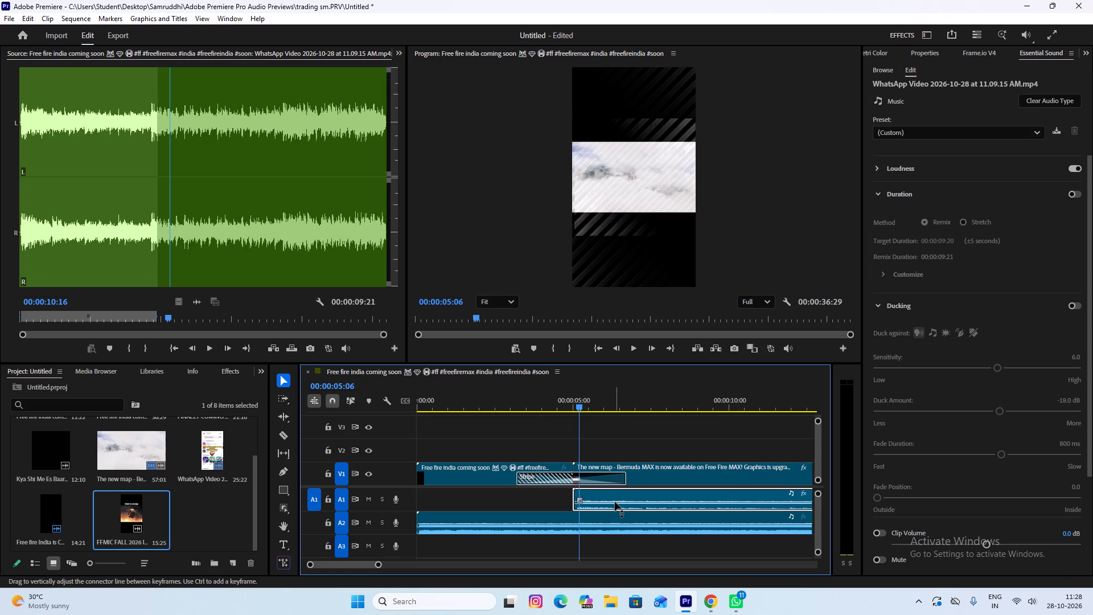
Split the WhatsApp Video audio on A1 and the Free Fire India soundtrack on A2 at 00:00:12:18.
{"action": "left_click_drag", "start_coordinate": [576, 395], "coordinate": [647, 412]}
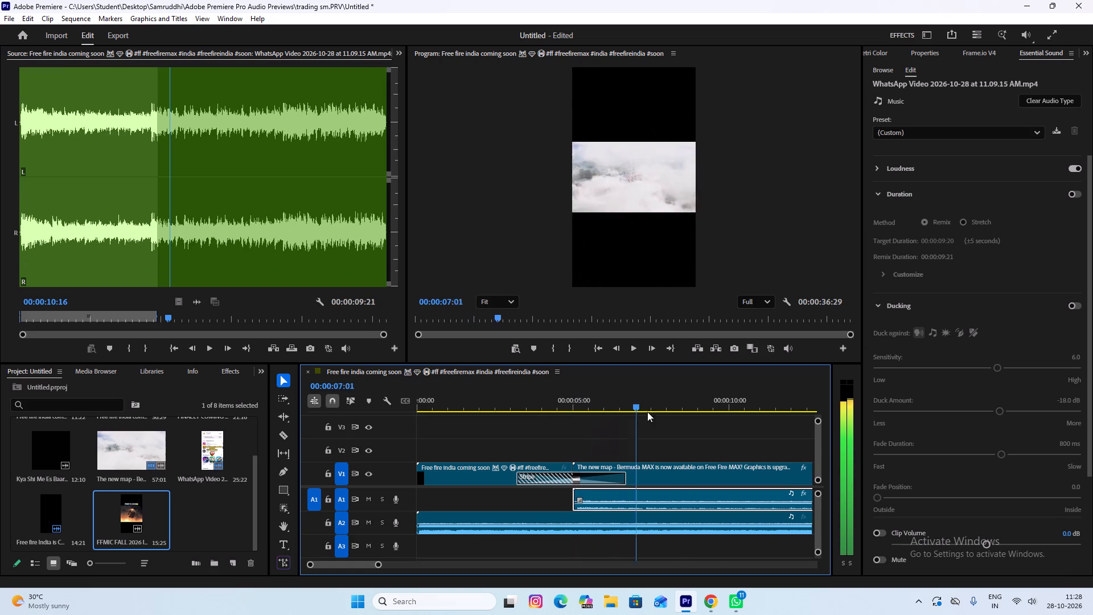
{"action": "left_click_drag", "start_coordinate": [647, 412], "coordinate": [491, 446]}
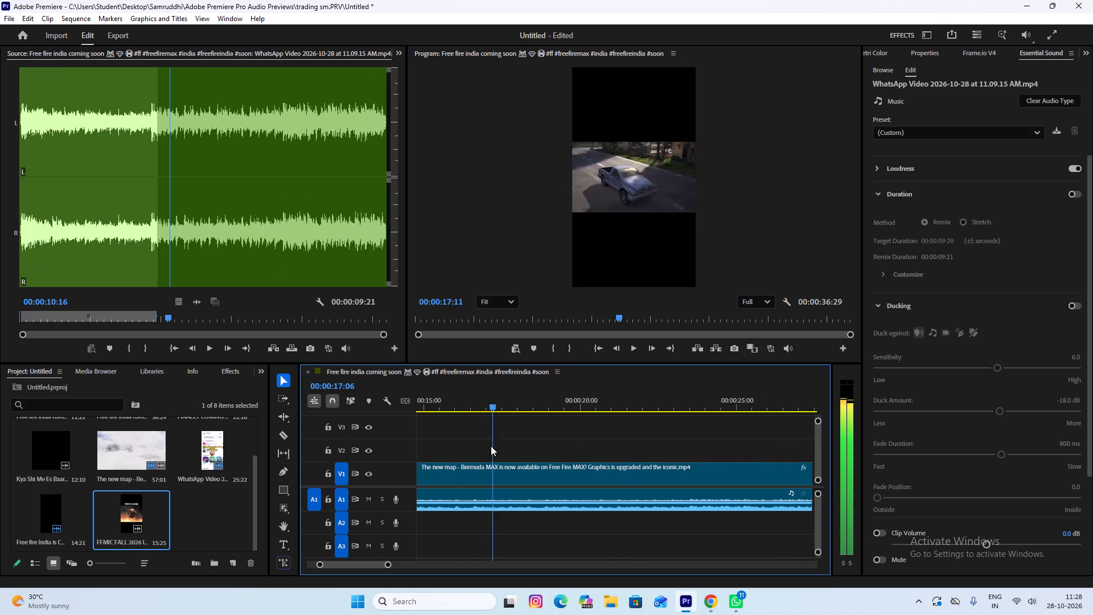
{"action": "left_click_drag", "start_coordinate": [491, 446], "coordinate": [746, 512]}
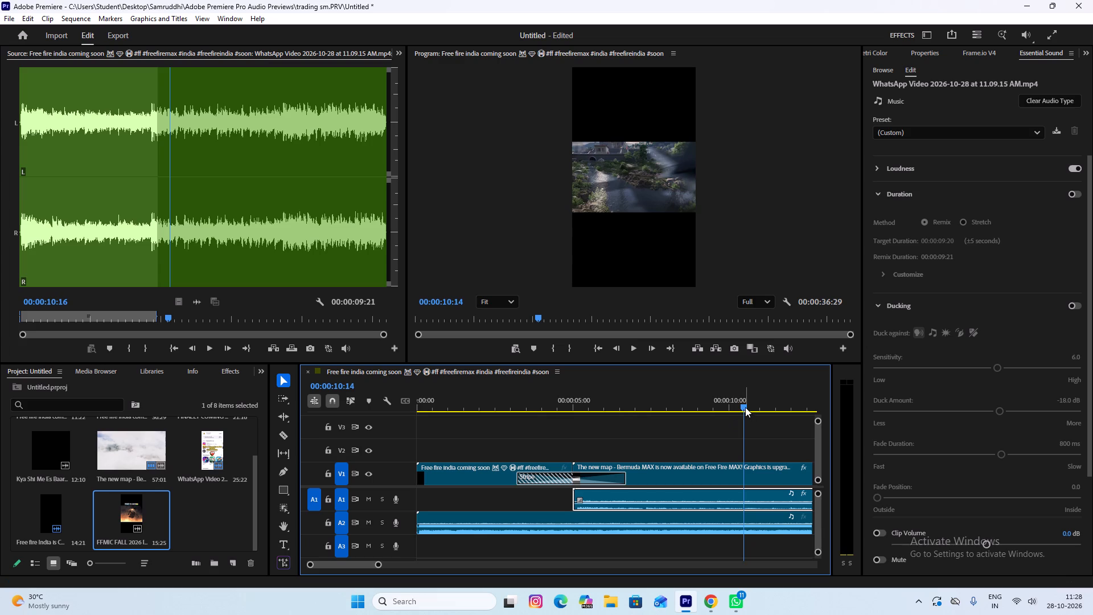
{"action": "left_click_drag", "start_coordinate": [745, 407], "coordinate": [820, 424]}
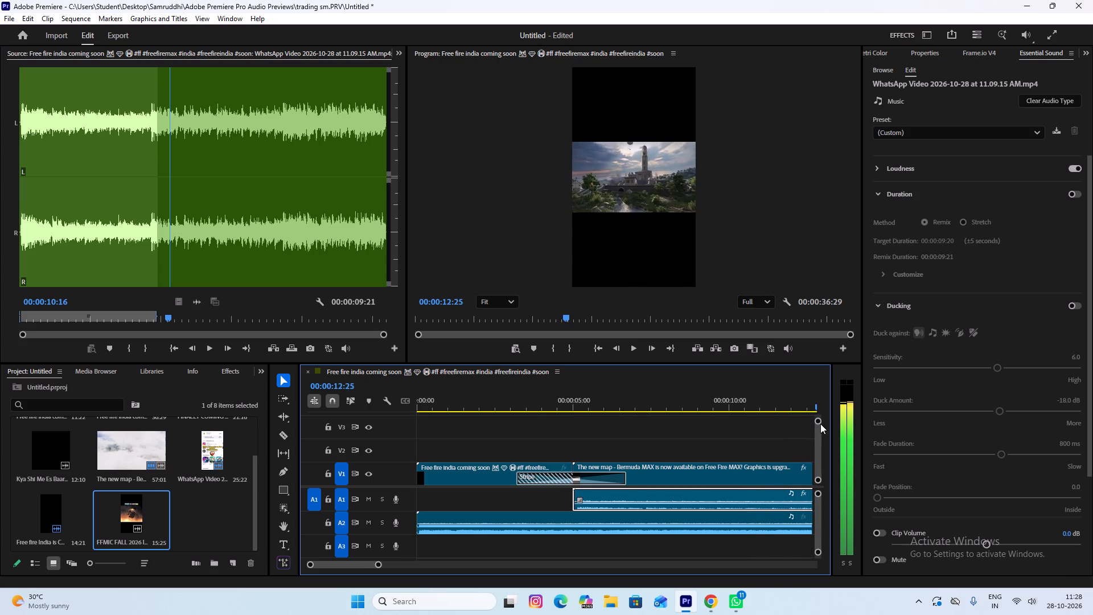
{"action": "left_click_drag", "start_coordinate": [820, 424], "coordinate": [600, 392]}
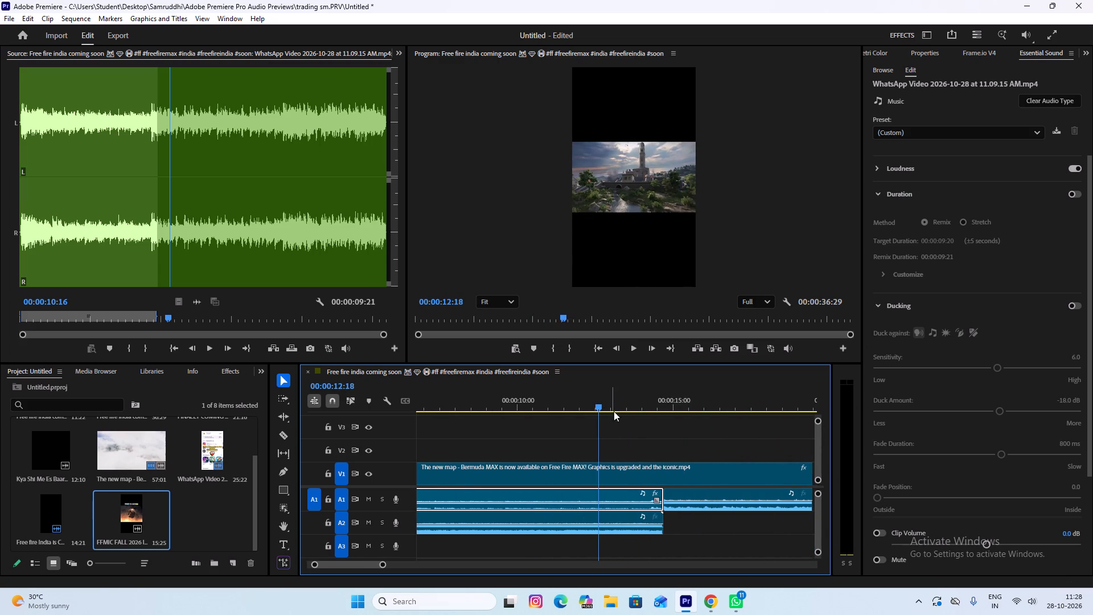
{"action": "left_click", "coordinate": [282, 429]}
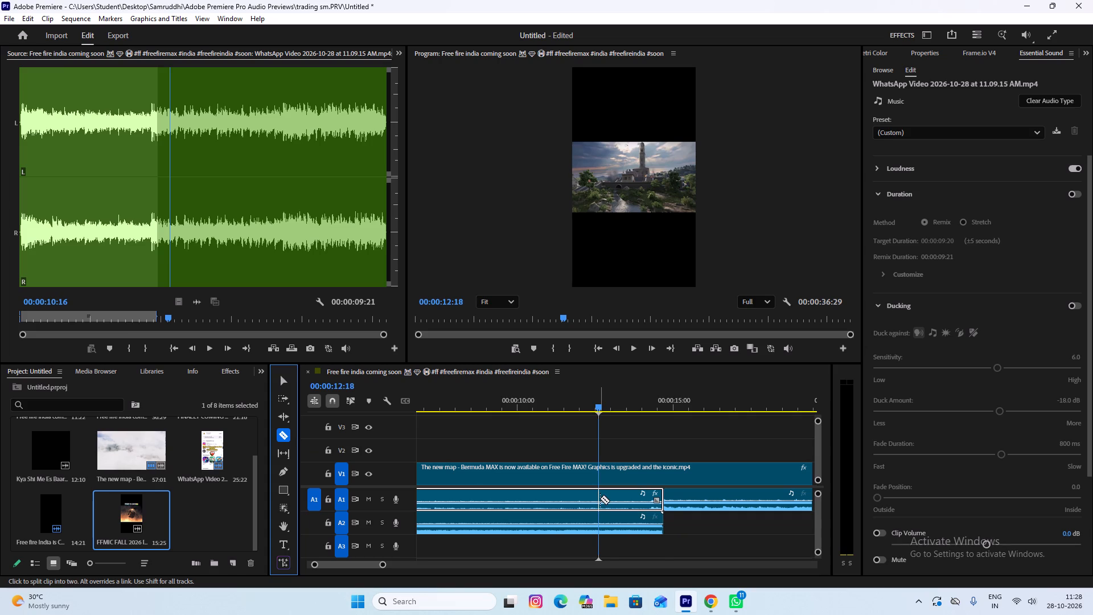
{"action": "left_click", "coordinate": [600, 498]}
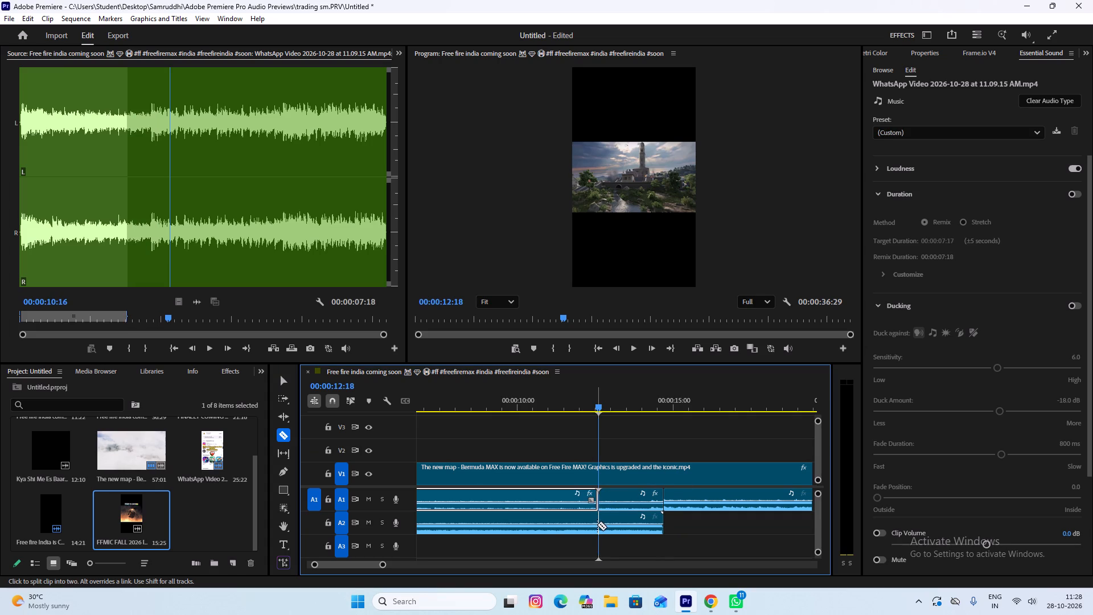
{"action": "left_click", "coordinate": [598, 524]}
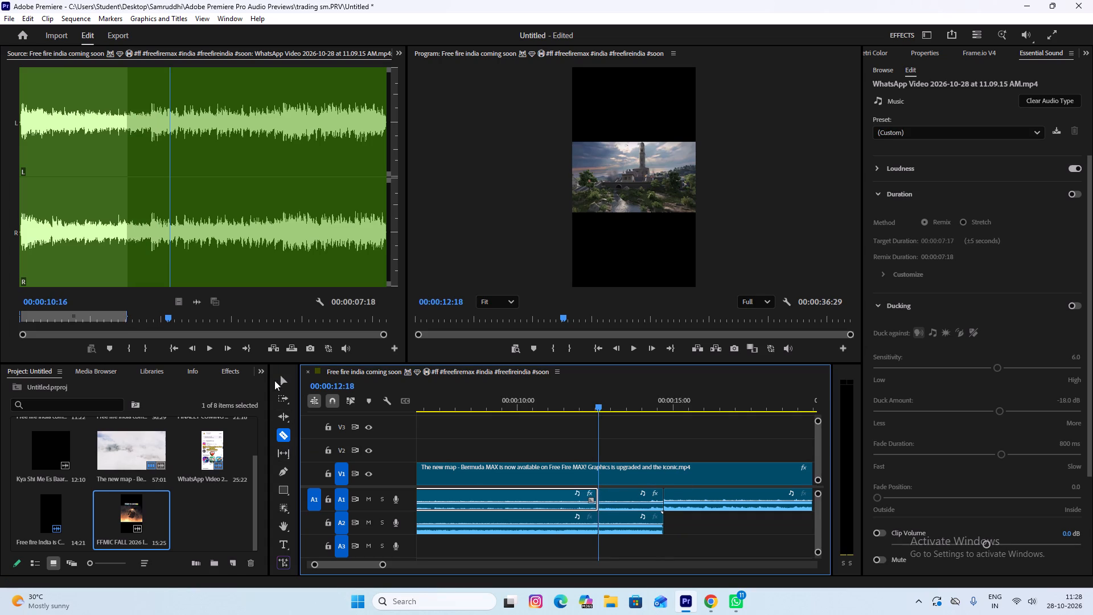
Adjust the volume of the short A1 and A2 audio pieces that follow the cut at 00:00:12:18.
{"action": "left_click", "coordinate": [283, 380]}
{"action": "left_click_drag", "start_coordinate": [625, 505], "coordinate": [627, 505]}
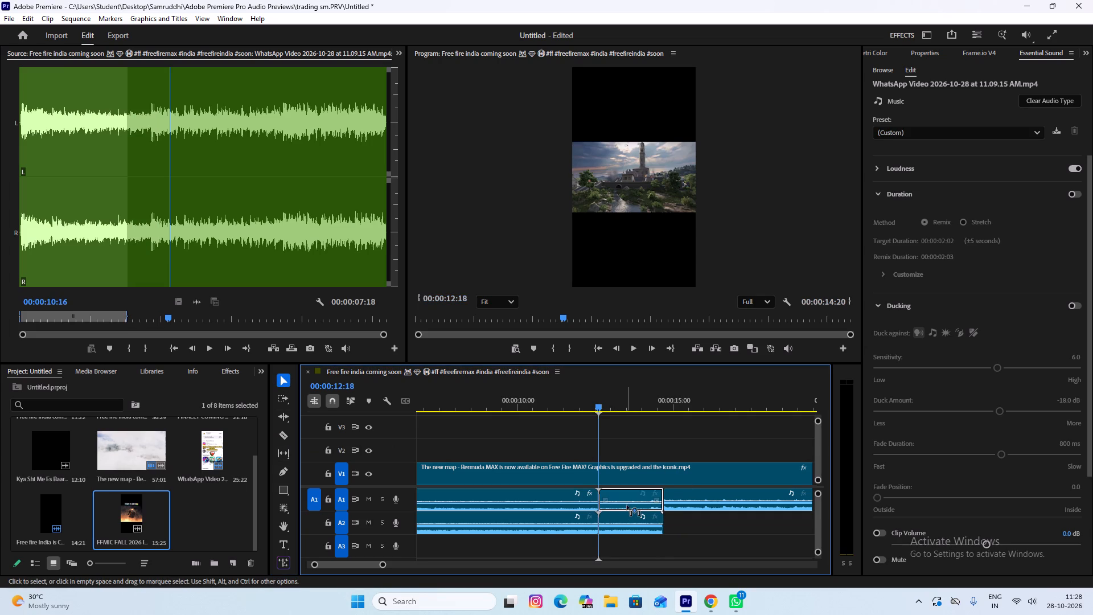
{"action": "left_click_drag", "start_coordinate": [627, 505], "coordinate": [627, 493]}
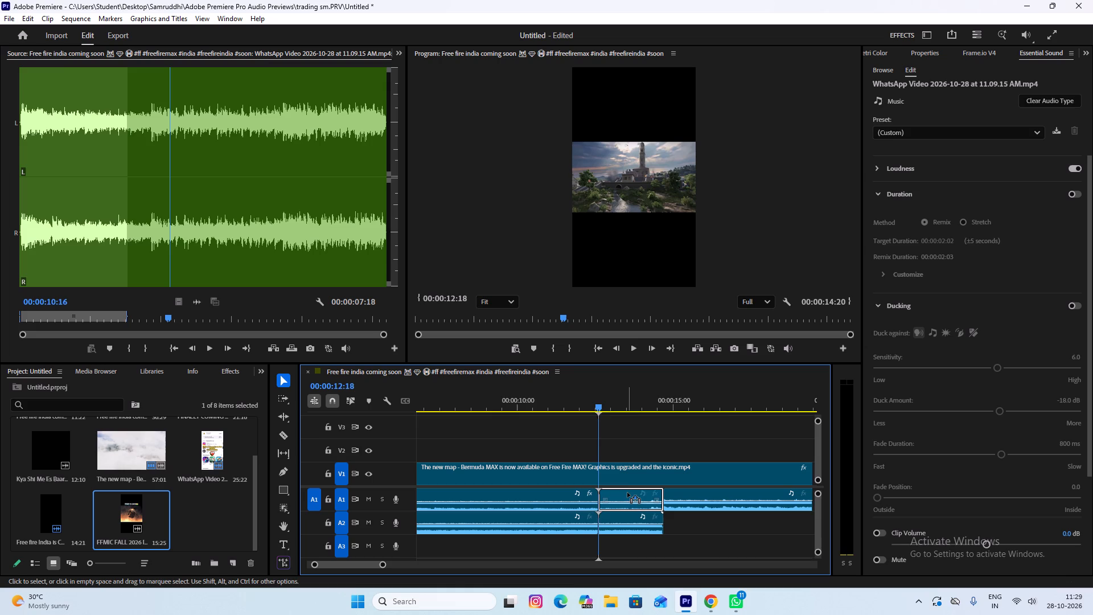
{"action": "left_click_drag", "start_coordinate": [627, 493], "coordinate": [627, 491]}
{"action": "left_click", "coordinate": [635, 501]}
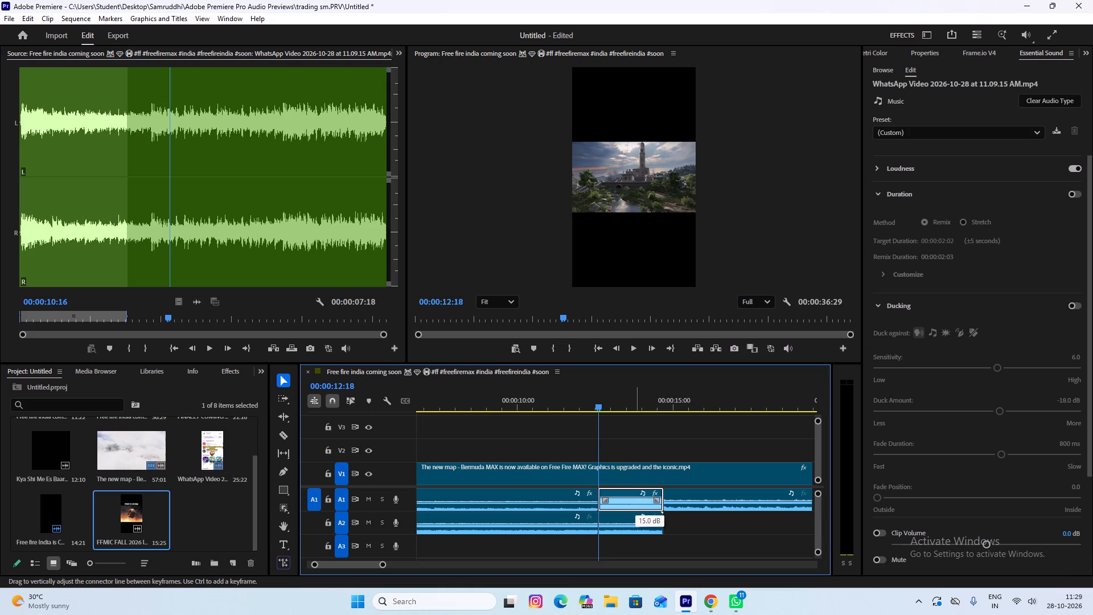
{"action": "left_click", "coordinate": [628, 524]}
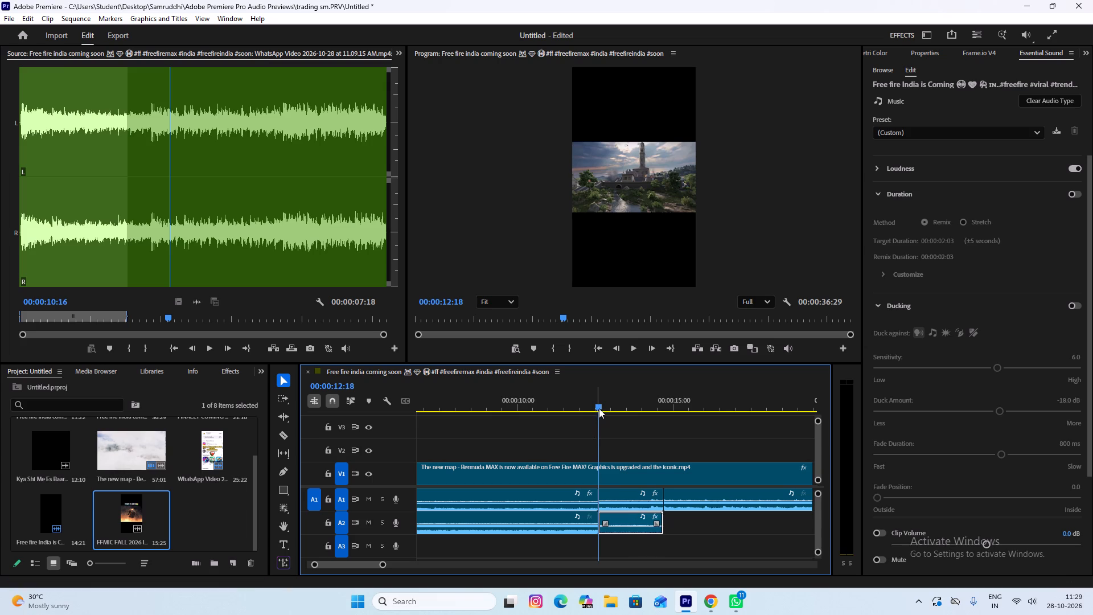
Play the sequence from the start to review the adjusted audio levels.
{"action": "left_click_drag", "start_coordinate": [599, 408], "coordinate": [271, 413]}
{"action": "key", "text": "space"}
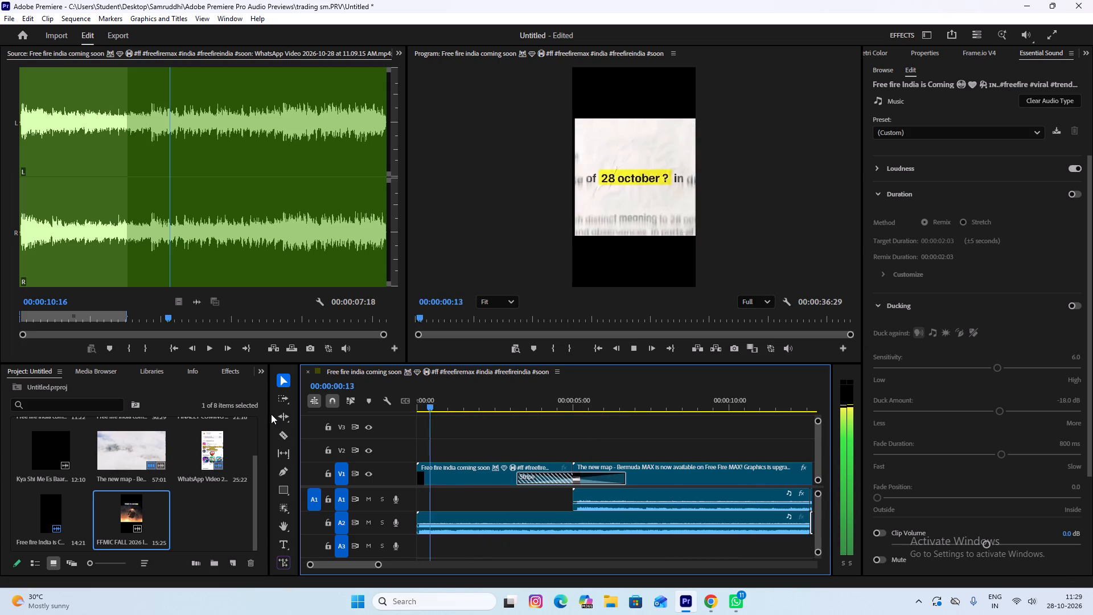
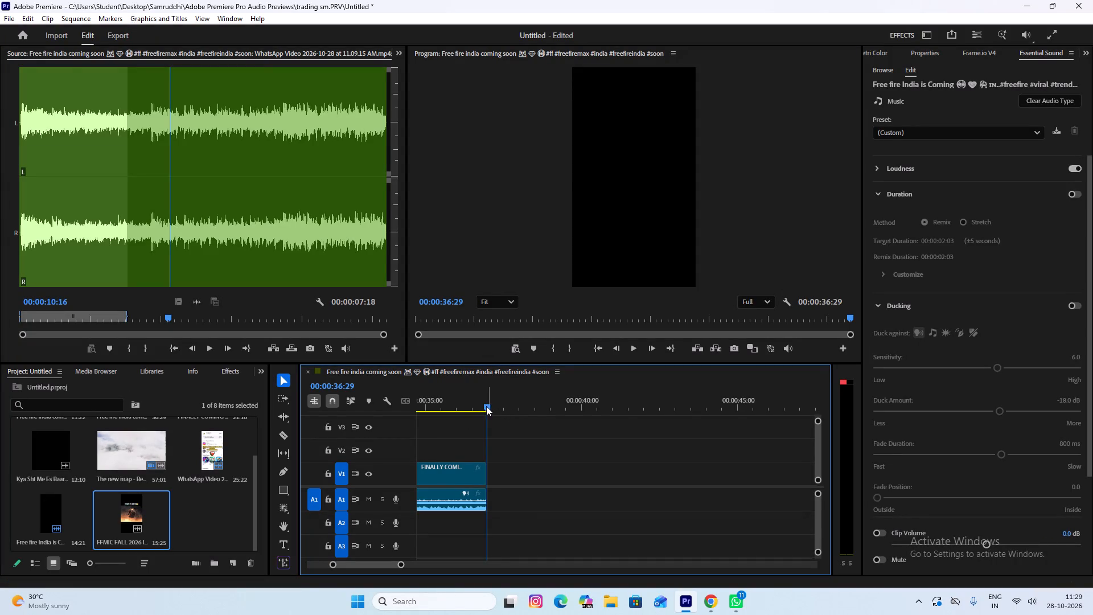
Apply the Lens Blur transition at the cut between the Bermuda MAX and FINALLY COMING SOON clips at 00:00:30:21.
{"action": "left_click_drag", "start_coordinate": [484, 407], "coordinate": [618, 414]}
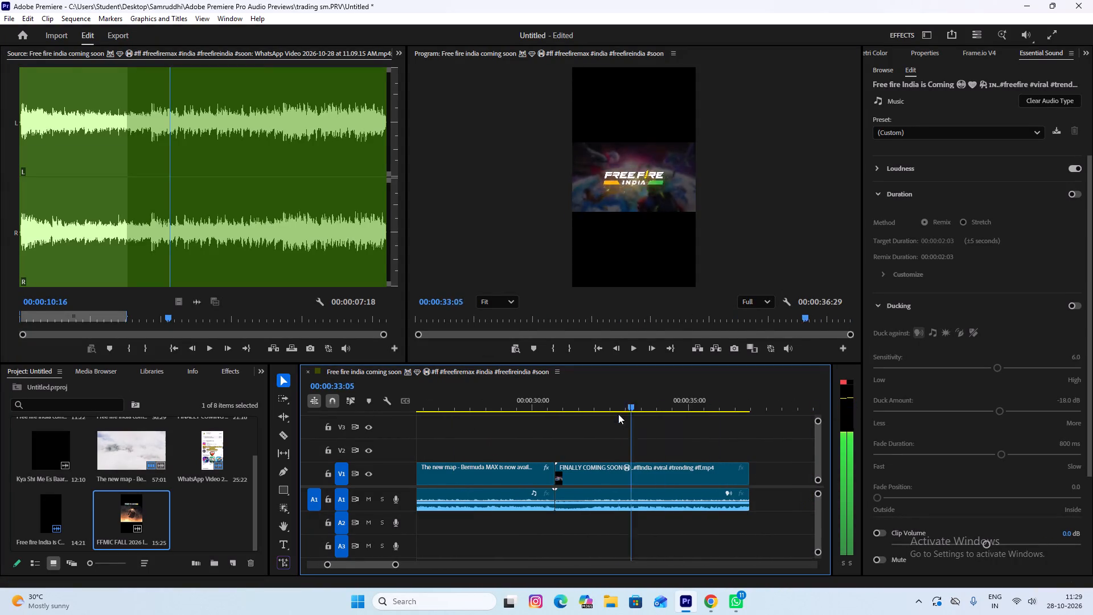
{"action": "left_click_drag", "start_coordinate": [618, 414], "coordinate": [552, 415]}
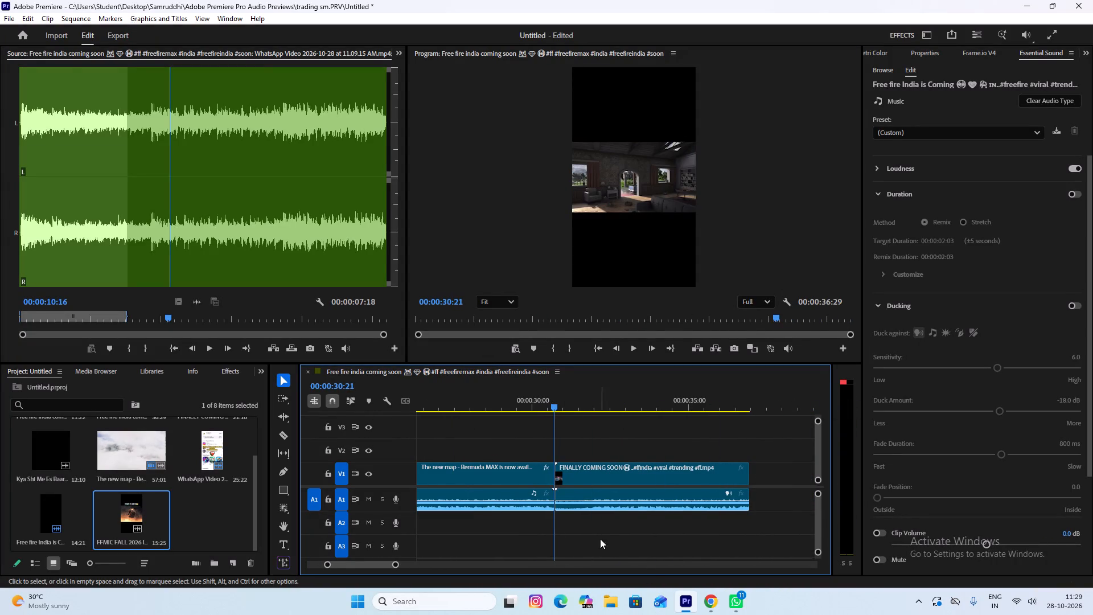
{"action": "left_click", "coordinate": [582, 476]}
{"action": "left_click", "coordinate": [479, 476], "text": "shift"}
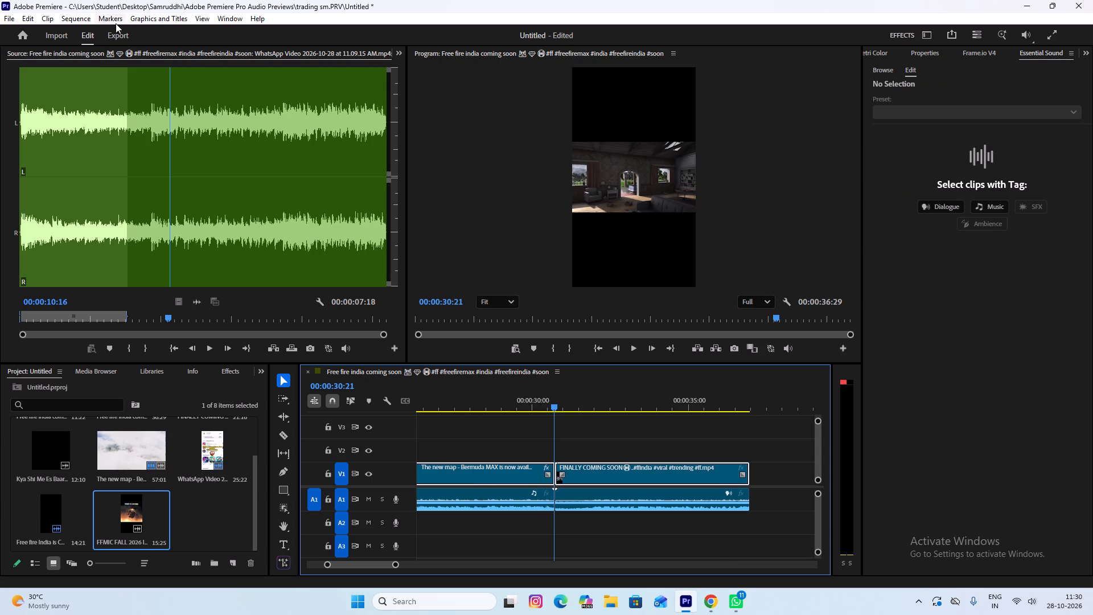
{"action": "scroll", "coordinate": [213, 52], "scroll_direction": "down", "scroll_amount": 4}
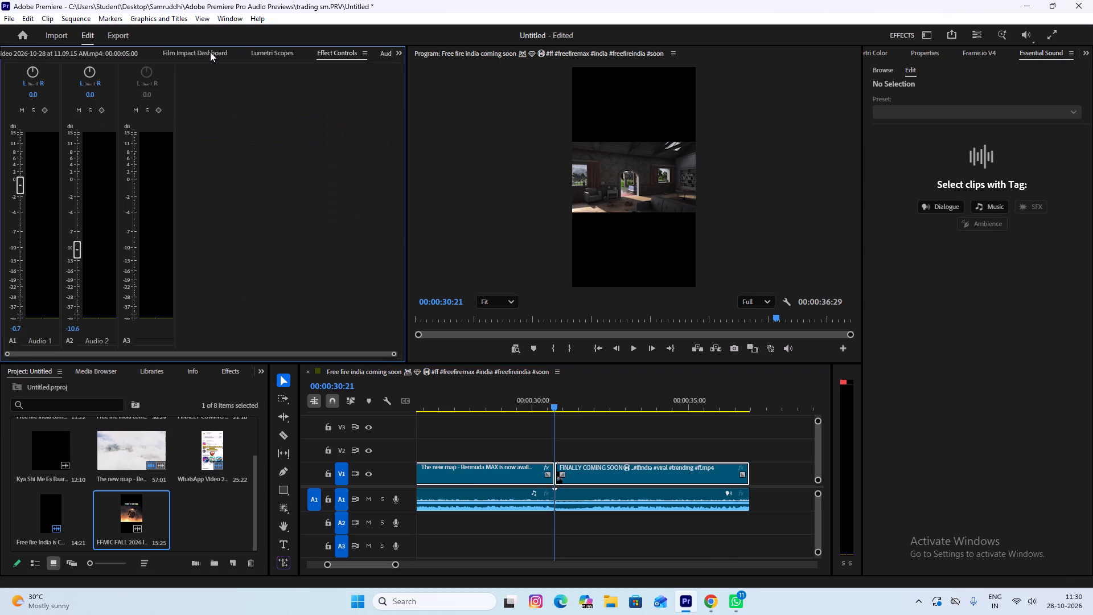
{"action": "scroll", "coordinate": [130, 58], "scroll_direction": "up", "scroll_amount": 1}
{"action": "scroll", "coordinate": [130, 58], "scroll_direction": "down", "scroll_amount": 1}
{"action": "scroll", "coordinate": [130, 58], "scroll_direction": "up", "scroll_amount": 3}
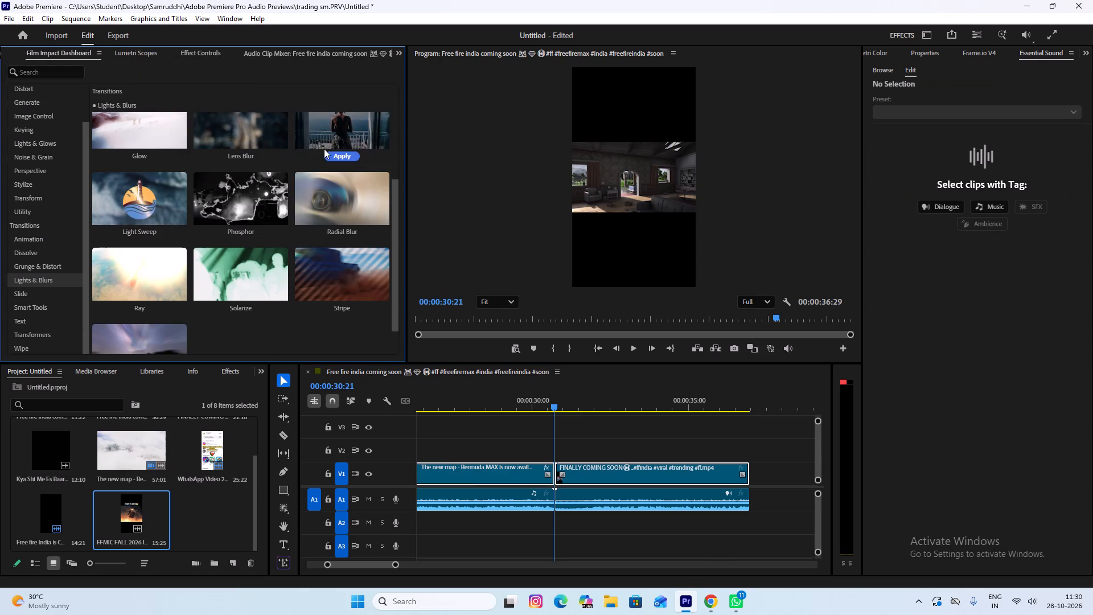
{"action": "scroll", "coordinate": [291, 134], "scroll_direction": "up", "scroll_amount": 1}
{"action": "scroll", "coordinate": [291, 134], "scroll_direction": "down", "scroll_amount": 1}
{"action": "scroll", "coordinate": [290, 134], "scroll_direction": "up", "scroll_amount": 1}
{"action": "left_click", "coordinate": [248, 209]}
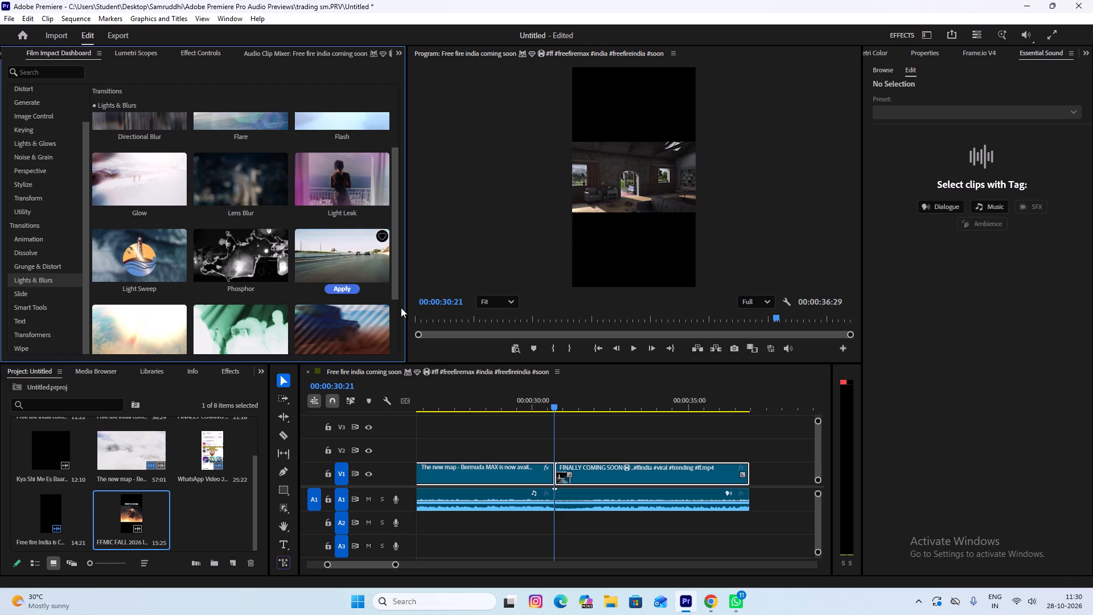
Lengthen the Lens Blur transition beyond one second and shift its start ahead of the cut so it spans both clips.
{"action": "left_click", "coordinate": [566, 476]}
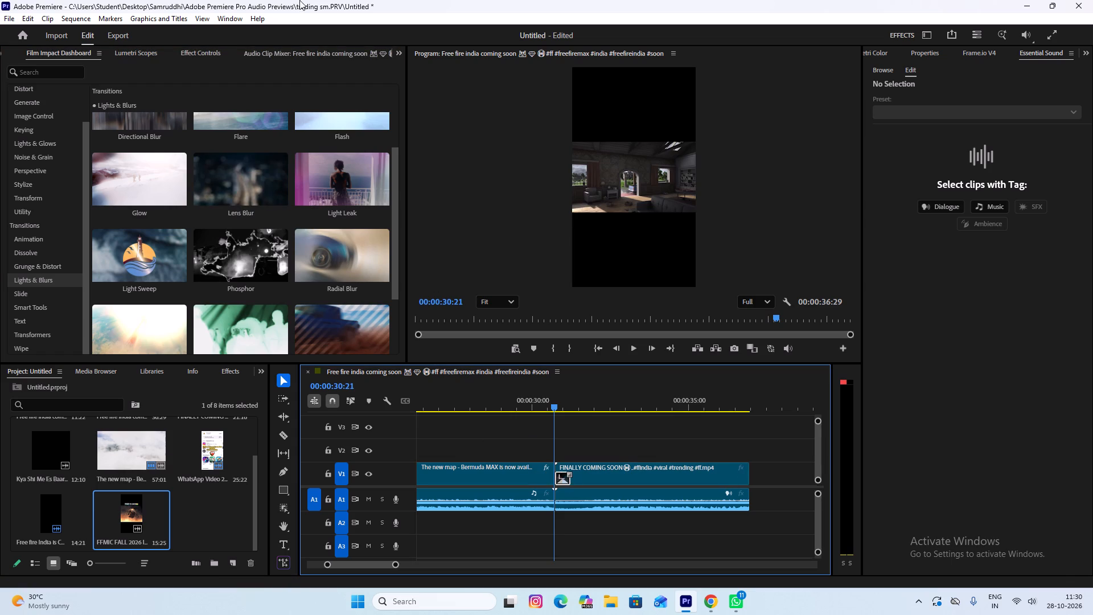
{"action": "left_click", "coordinate": [216, 55]}
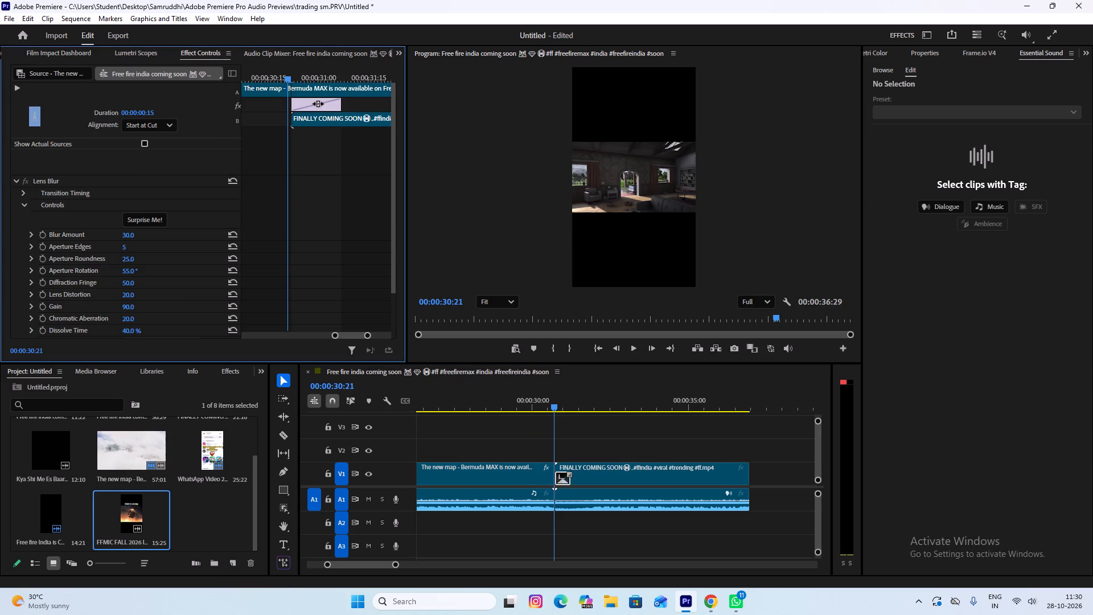
{"action": "left_click_drag", "start_coordinate": [340, 104], "coordinate": [408, 112]}
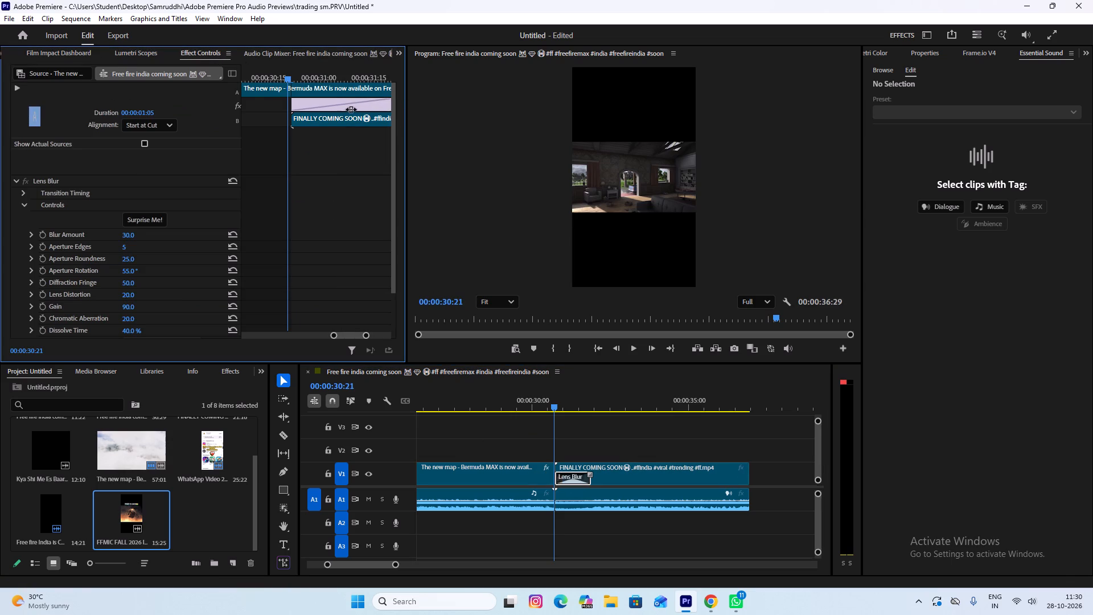
{"action": "left_click_drag", "start_coordinate": [346, 106], "coordinate": [295, 105]}
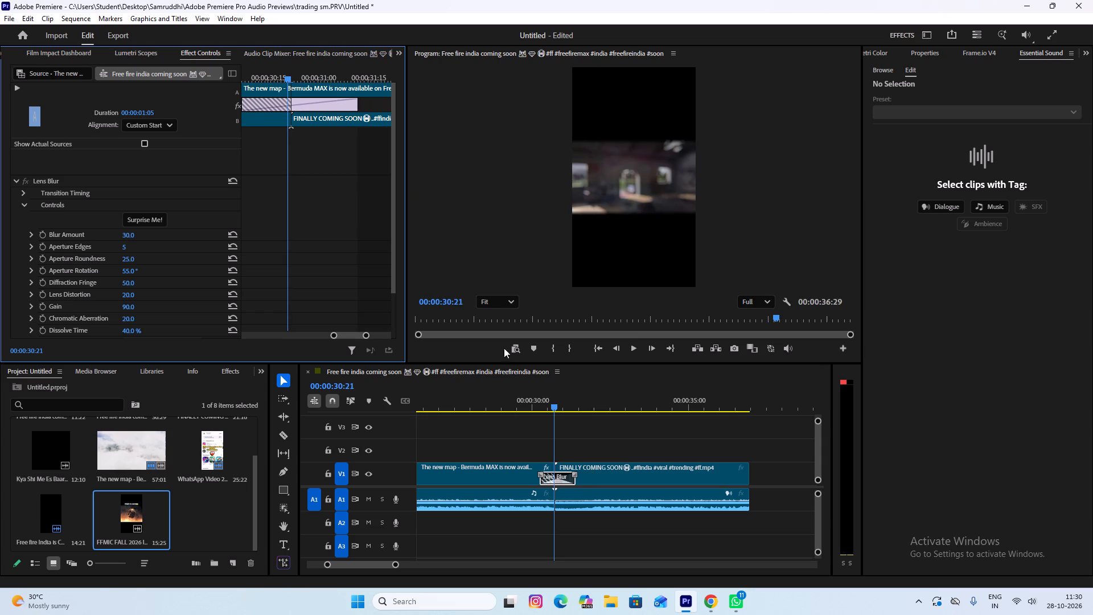
{"action": "left_click_drag", "start_coordinate": [541, 475], "coordinate": [521, 470]}
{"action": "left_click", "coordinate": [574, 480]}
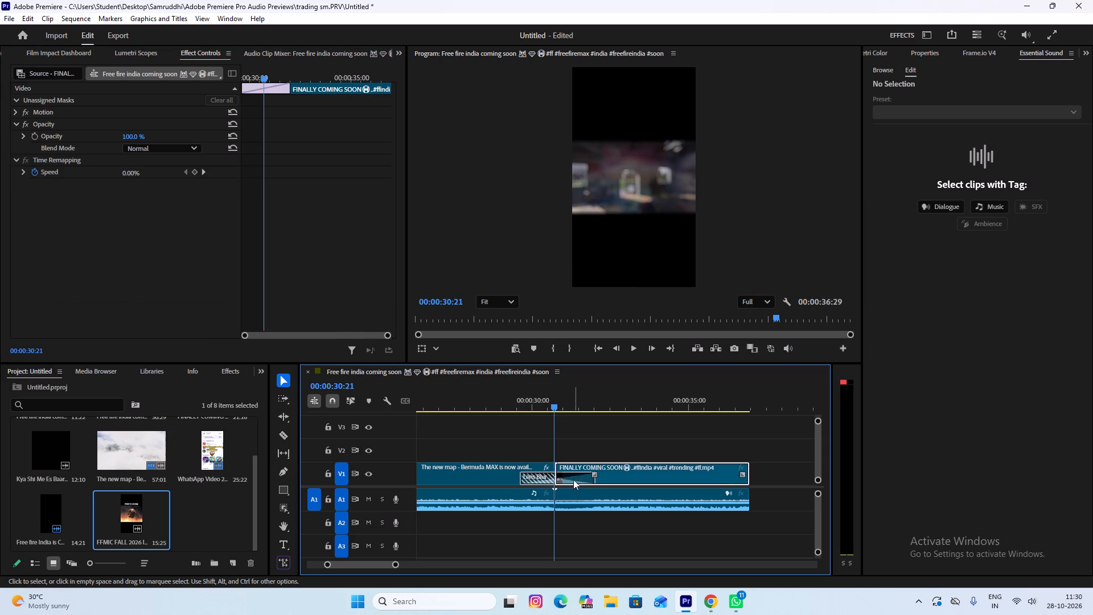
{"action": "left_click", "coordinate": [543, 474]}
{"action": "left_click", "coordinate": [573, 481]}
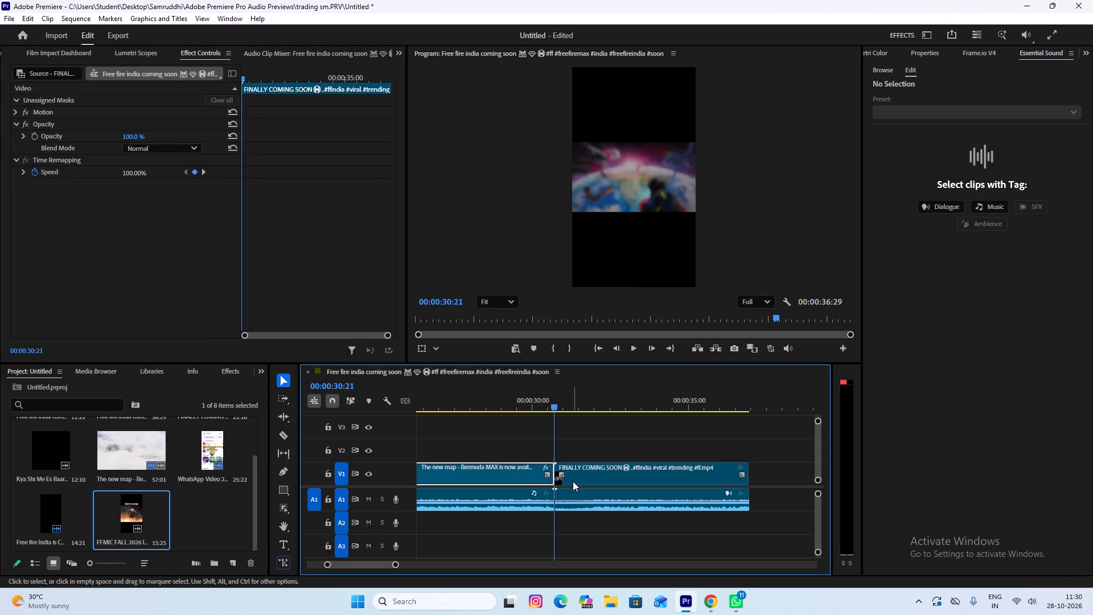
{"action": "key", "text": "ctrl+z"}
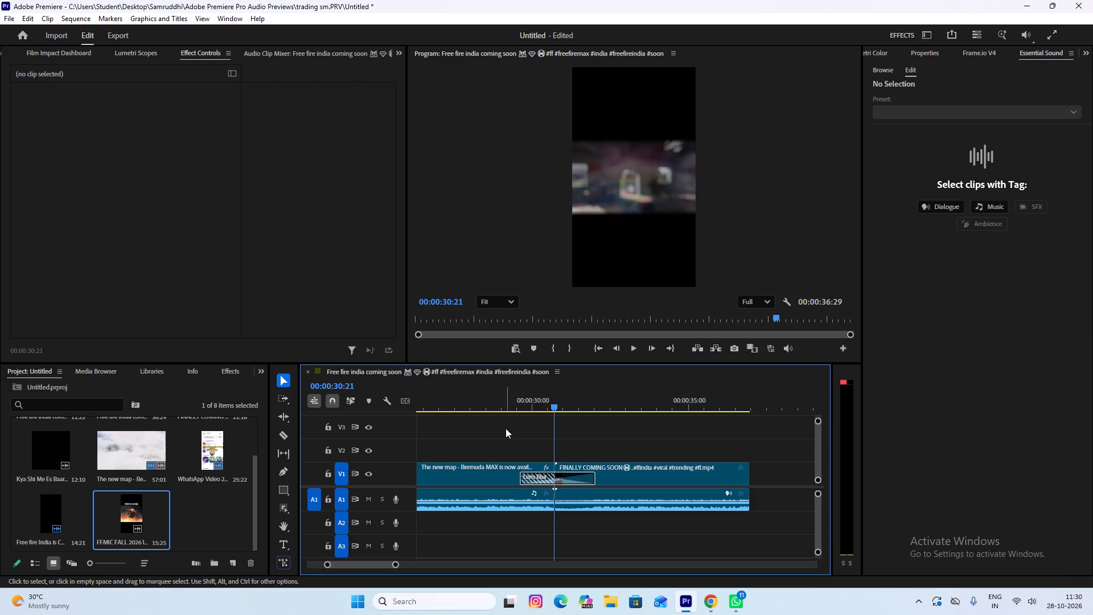
Replace the Lens Blur transition spanning the cut at 00:00:30:21 with a different transition.
{"action": "left_click", "coordinate": [566, 481]}
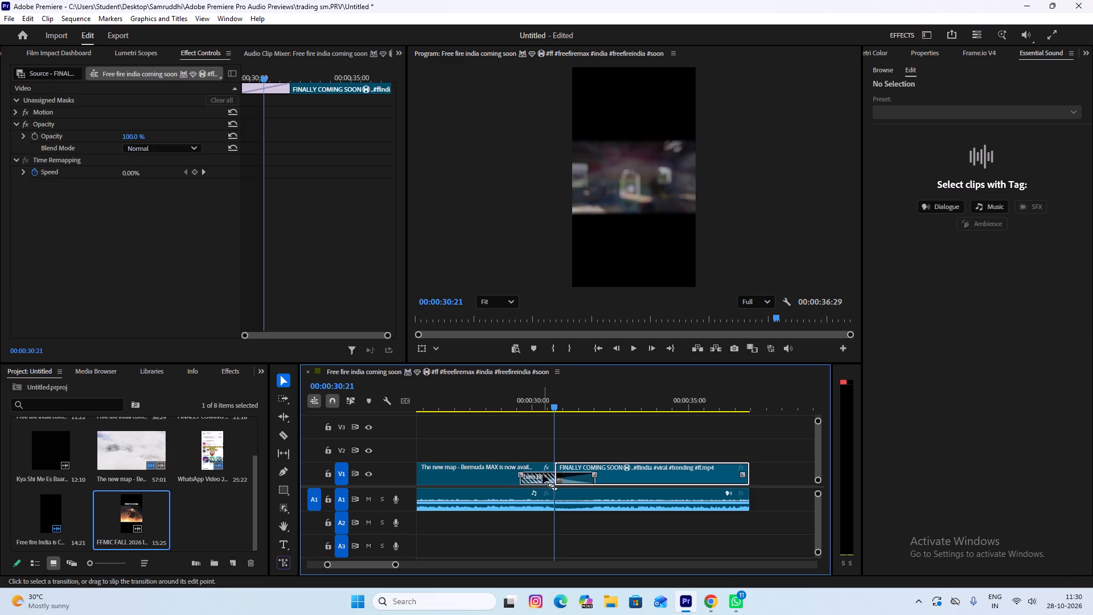
{"action": "left_click", "coordinate": [543, 474]}
{"action": "left_click", "coordinate": [545, 478]}
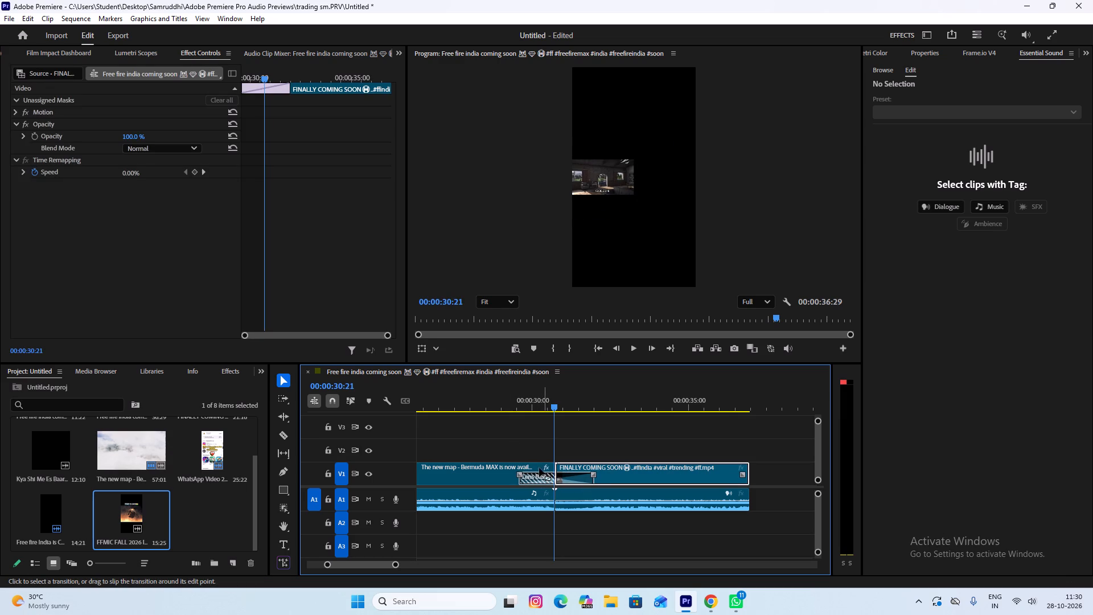
Play the sequence from before the transition into the FINALLY COMING SOON clip through to the end, and restart playback from the beginning.
{"action": "left_click_drag", "start_coordinate": [554, 401], "coordinate": [476, 386]}
{"action": "key", "text": "space"}
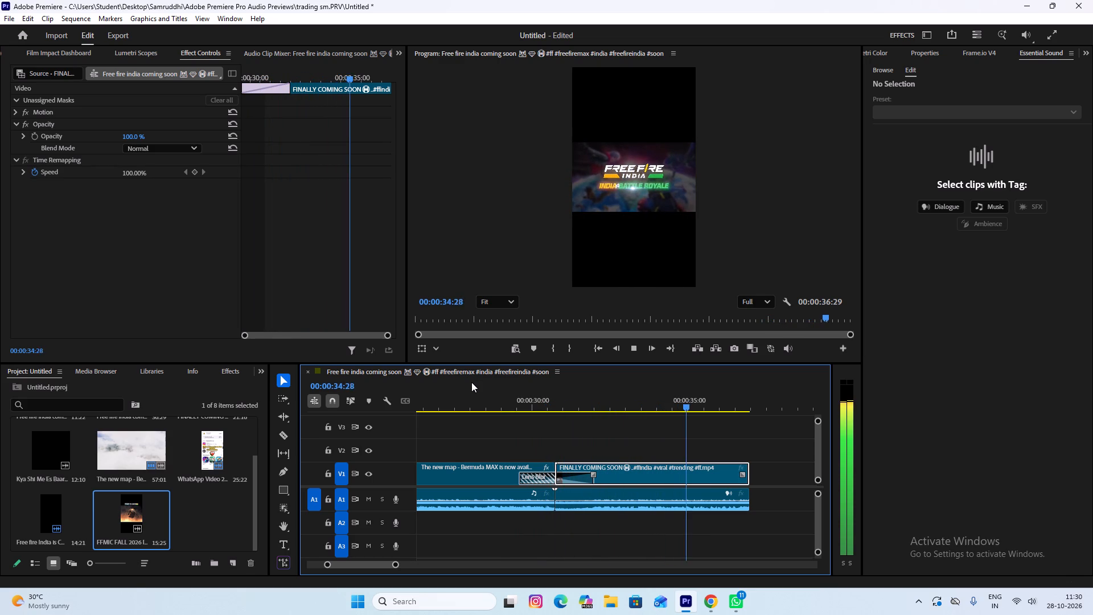
{"action": "key", "text": "space"}
{"action": "key", "text": "space"}
{"action": "key", "text": "space"}
{"action": "key", "text": "space"}
{"action": "key", "text": "space"}
{"action": "key", "text": "space"}
{"action": "key", "text": "space"}
{"action": "key", "text": "space"}
{"action": "key", "text": "space"}
{"action": "key", "text": "space"}
{"action": "key", "text": "space"}
{"action": "key", "text": "space"}
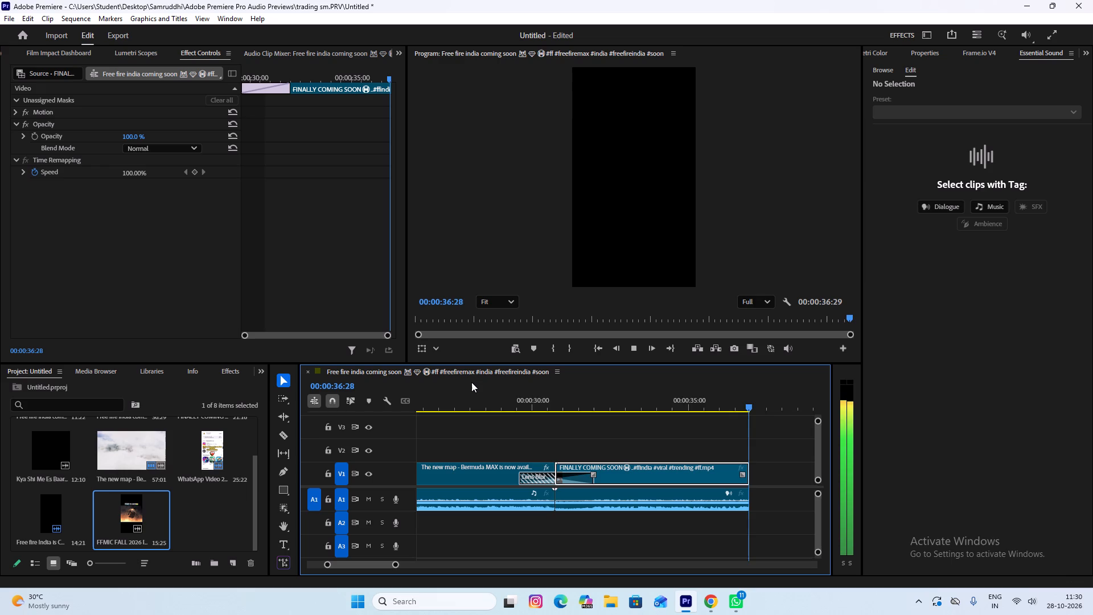
{"action": "key", "text": "space"}
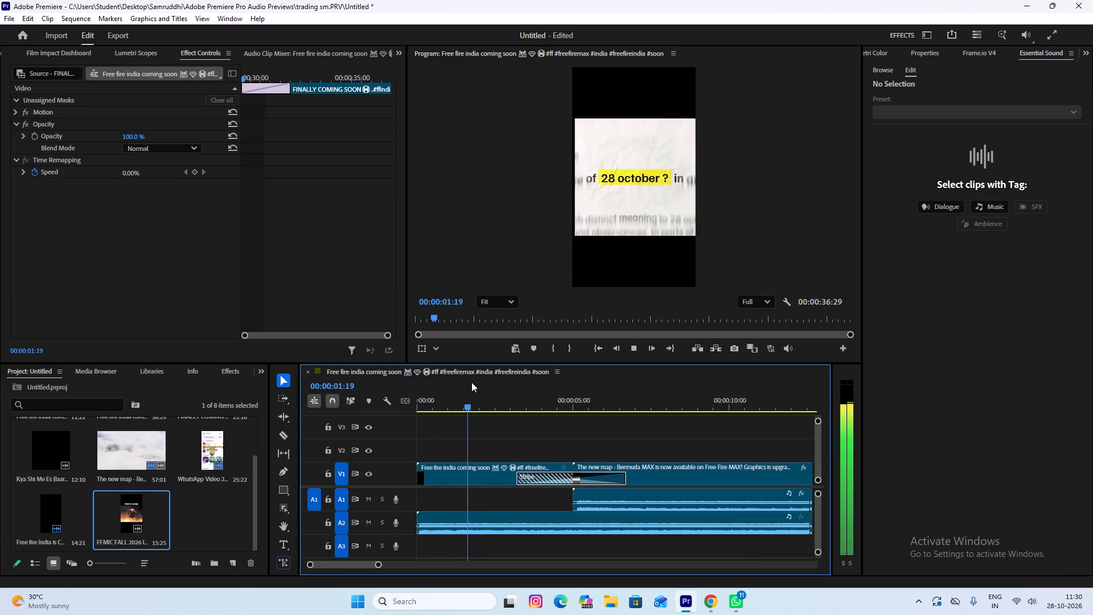
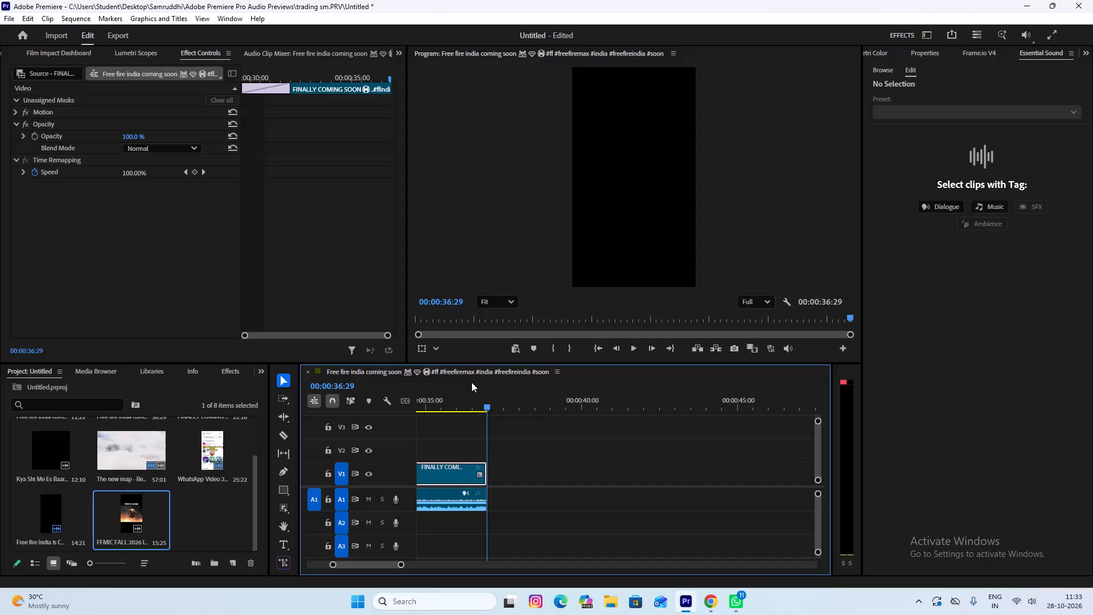
Play the sequence from the beginning and stop inside the transition leading into the FINALLY COMING SOON clip, at 00:00:30:10.
{"action": "key", "text": "space"}
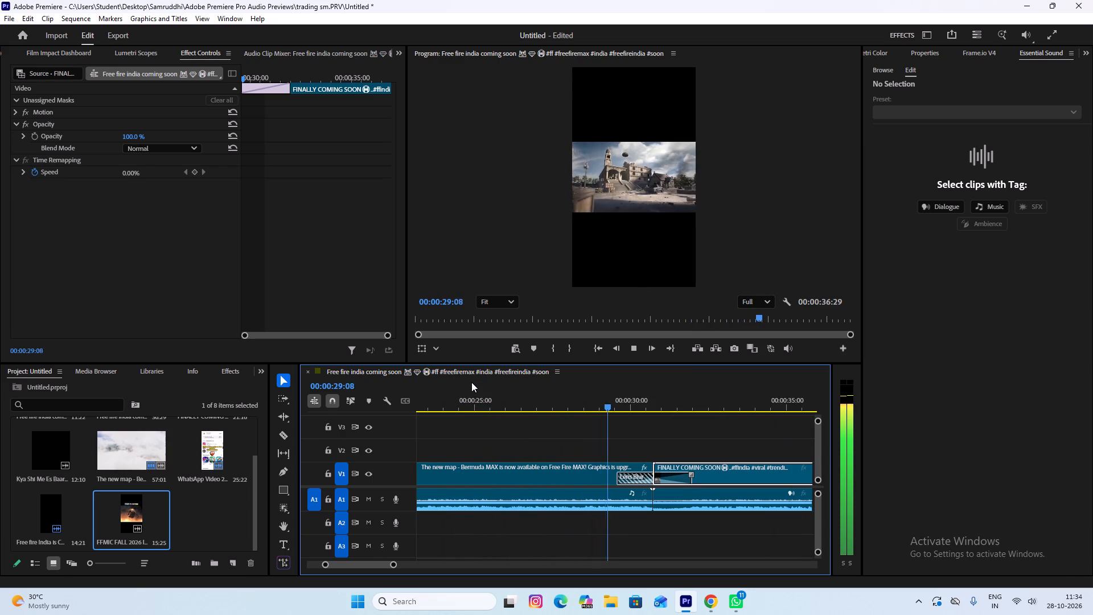
{"action": "key", "text": "space"}
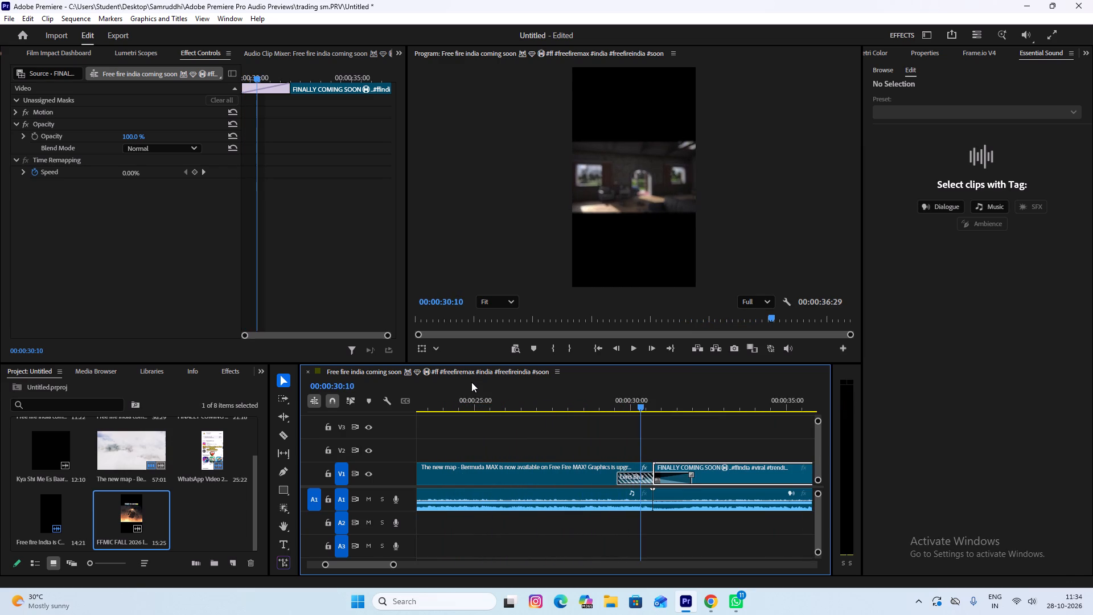
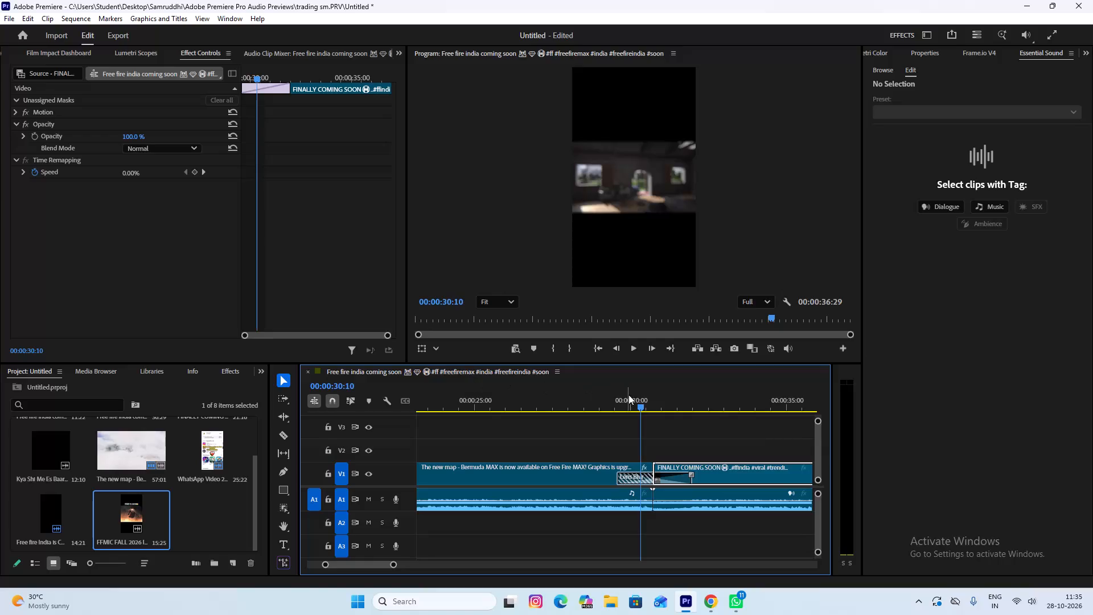
Play the sequence from the beginning through the Bermuda MAX clip to review the picture and audio.
{"action": "left_click_drag", "start_coordinate": [642, 403], "coordinate": [82, 410]}
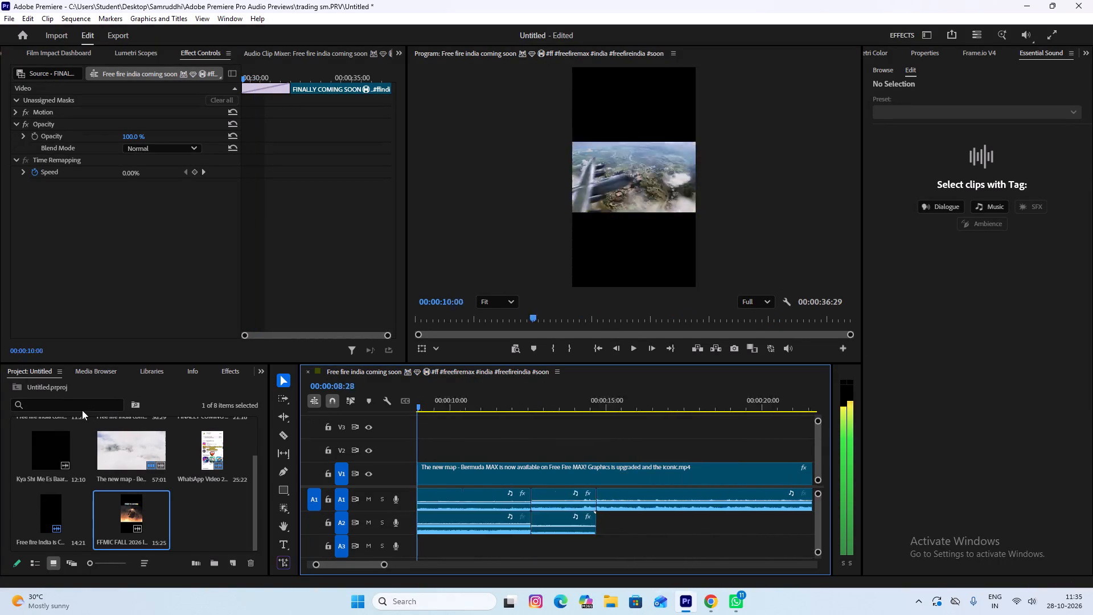
{"action": "left_click_drag", "start_coordinate": [82, 410], "coordinate": [76, 411]}
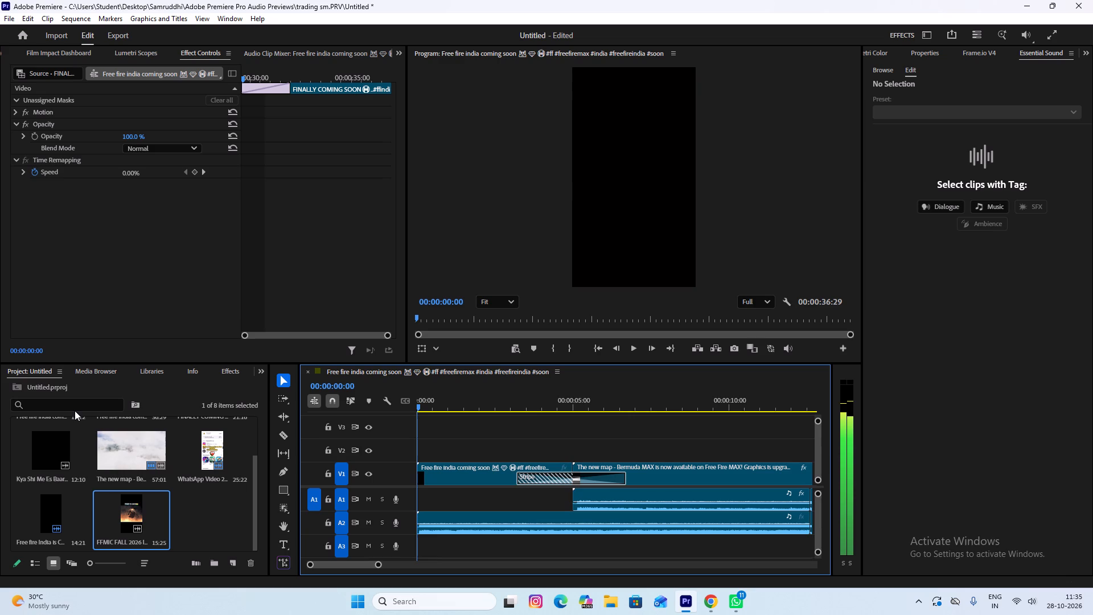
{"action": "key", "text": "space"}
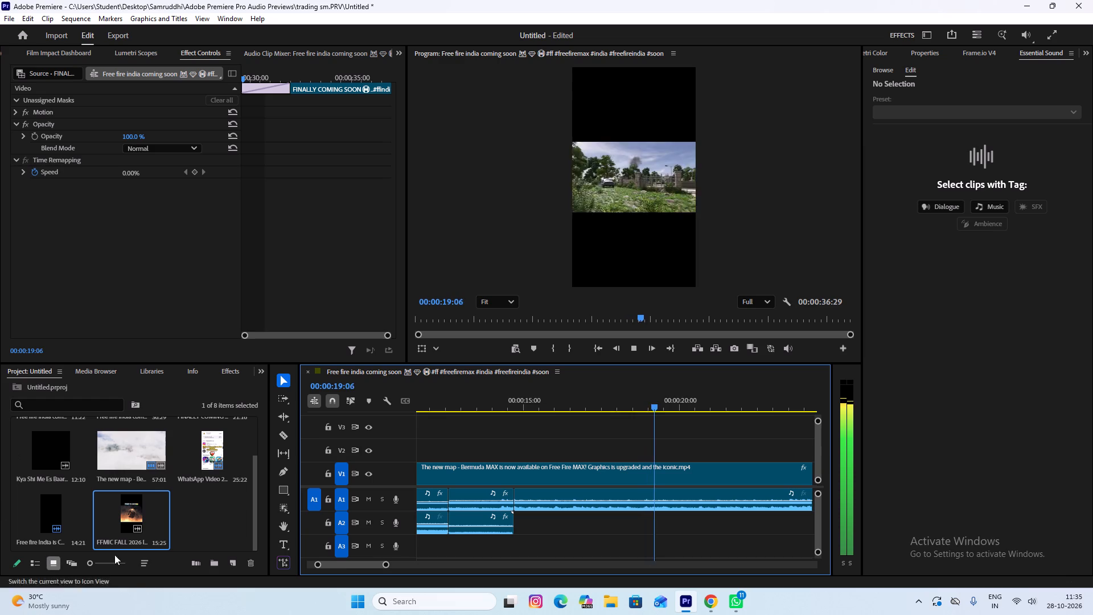
Adjust the overlapping audio segments starting near 00:00:12:18 to -2.7 dB on A2 and 5.6 dB on A1.
{"action": "left_click", "coordinate": [473, 527]}
{"action": "left_click_drag", "start_coordinate": [473, 527], "coordinate": [471, 517]}
{"action": "left_click", "coordinate": [471, 526]}
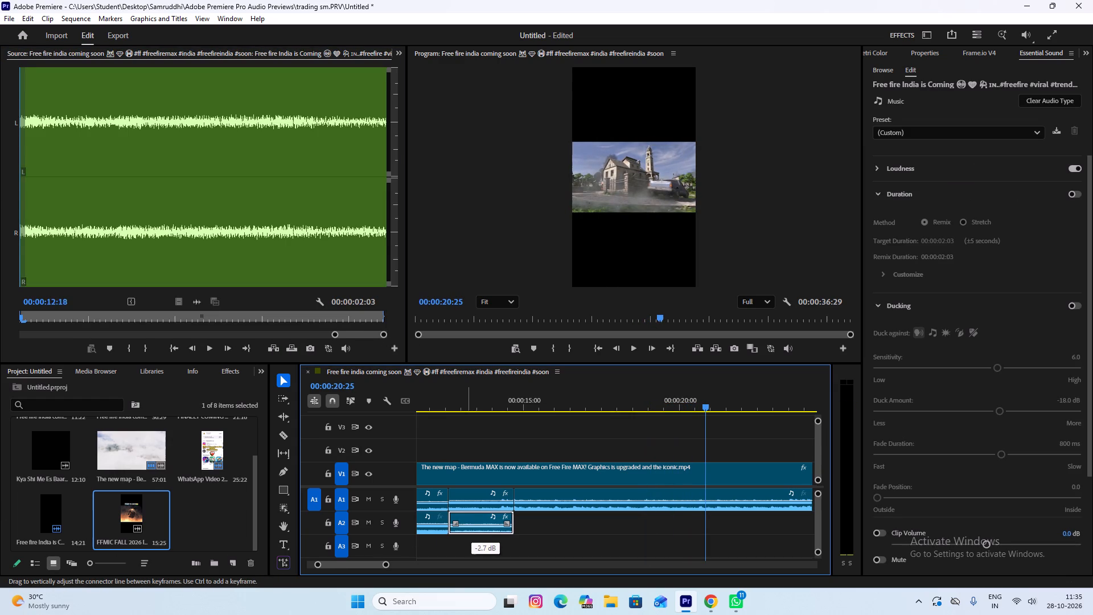
{"action": "left_click", "coordinate": [475, 501]}
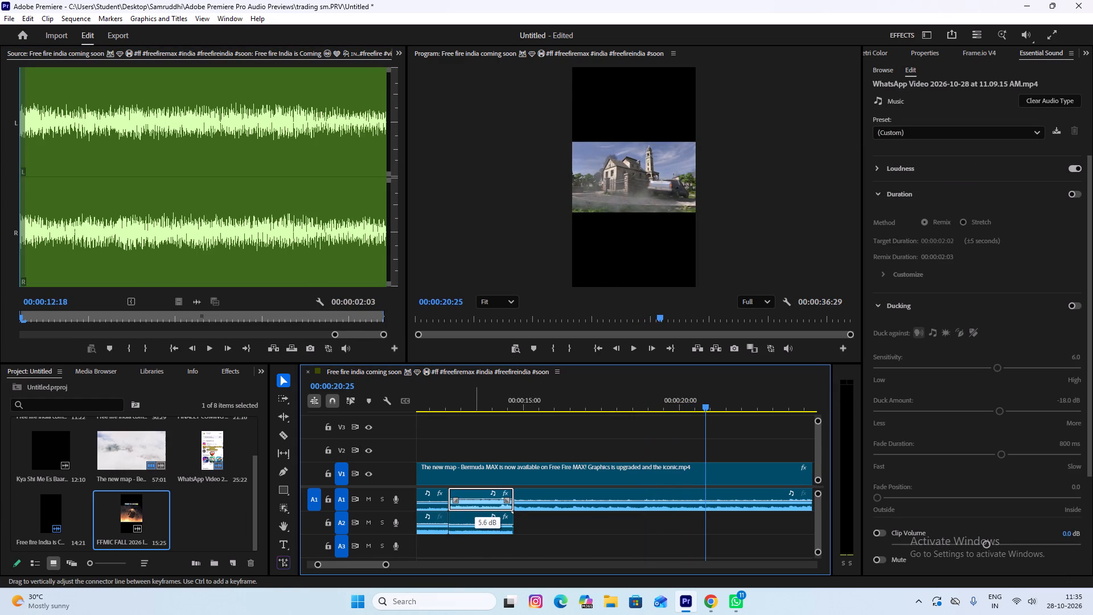
Play the sequence again from near the beginning to check the audio, stopping at 00:00:20:28 in the Bermuda MAX clip.
{"action": "left_click_drag", "start_coordinate": [704, 405], "coordinate": [367, 430]}
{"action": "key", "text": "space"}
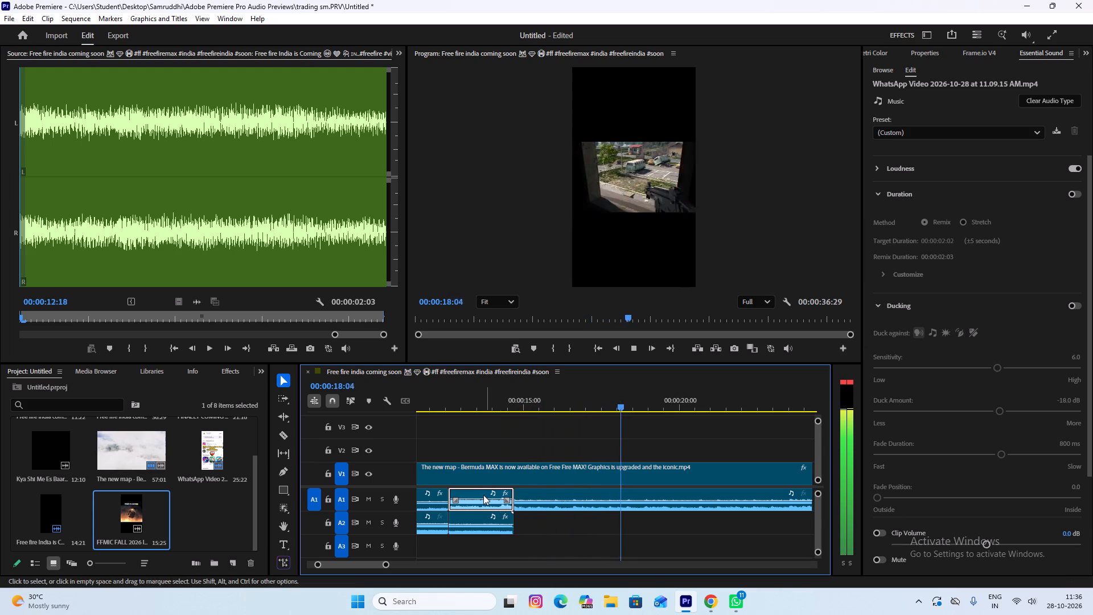
{"action": "left_click", "coordinate": [482, 495]}
{"action": "left_click", "coordinate": [483, 499]}
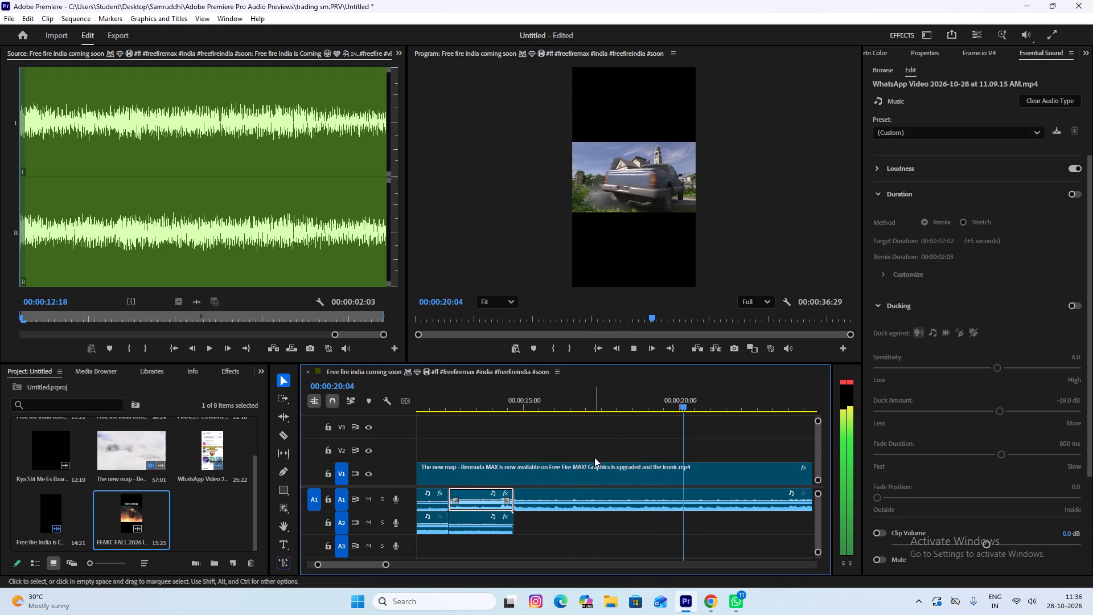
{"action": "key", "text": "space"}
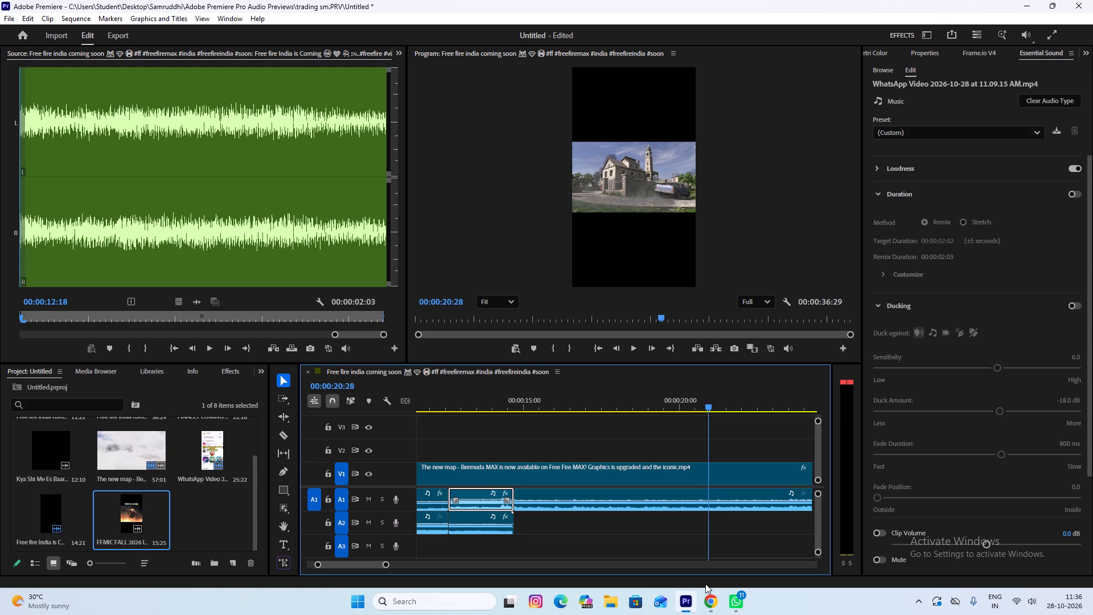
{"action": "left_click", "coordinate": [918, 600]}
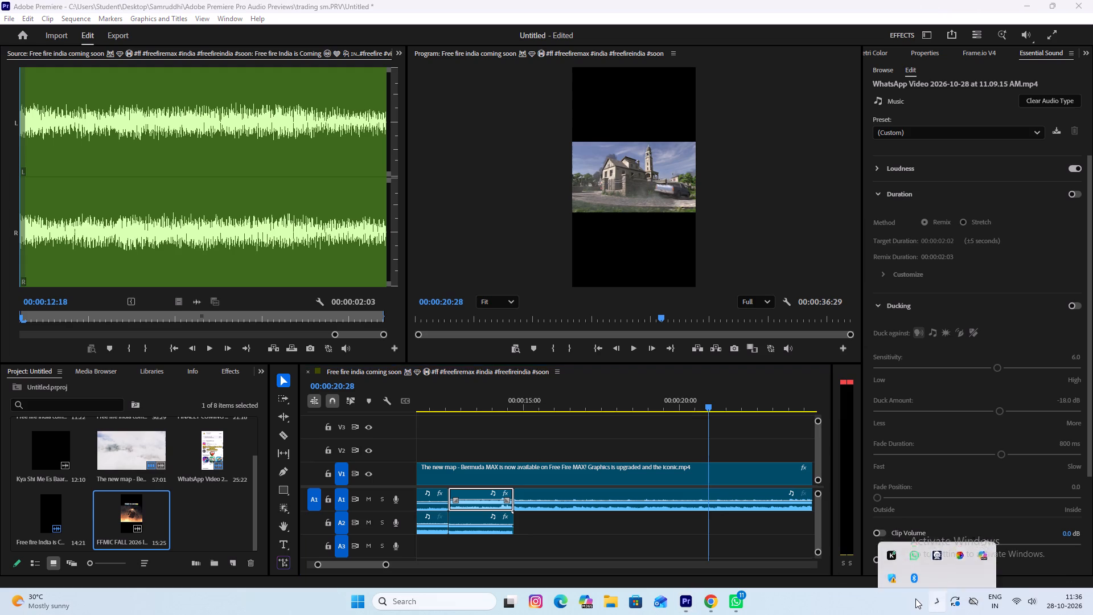
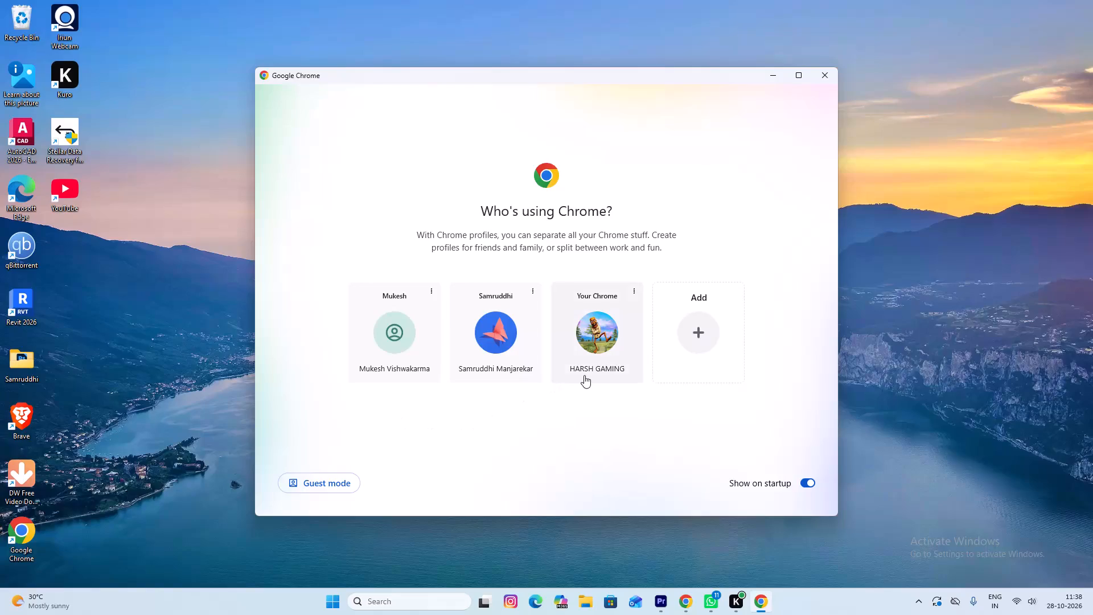
Switch to Google Chrome and open the browser with the HARSH GAMING profile.
{"action": "left_click", "coordinate": [599, 355]}
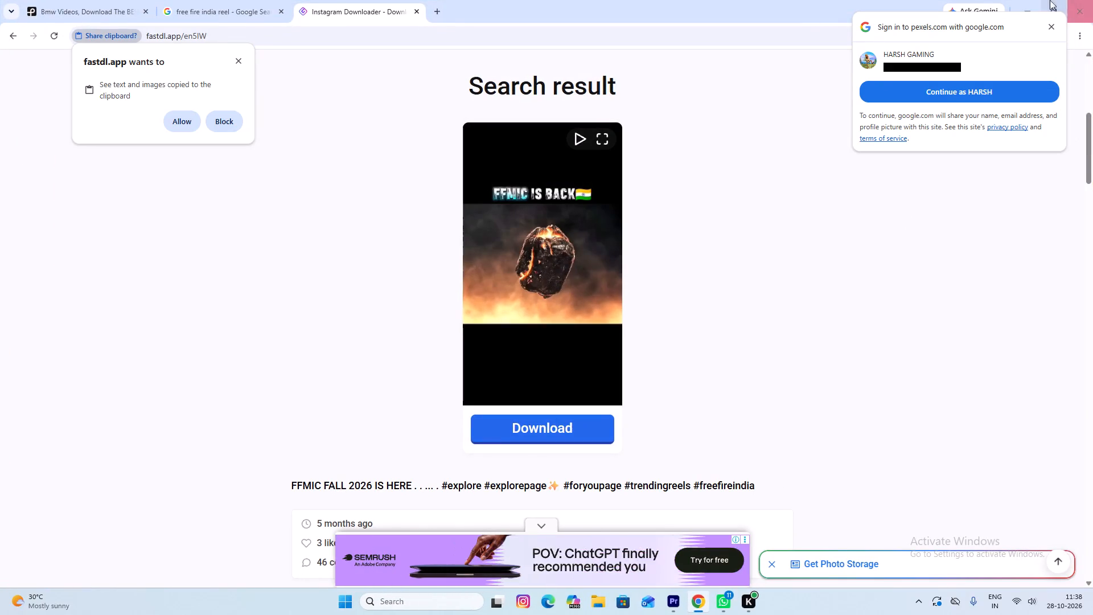
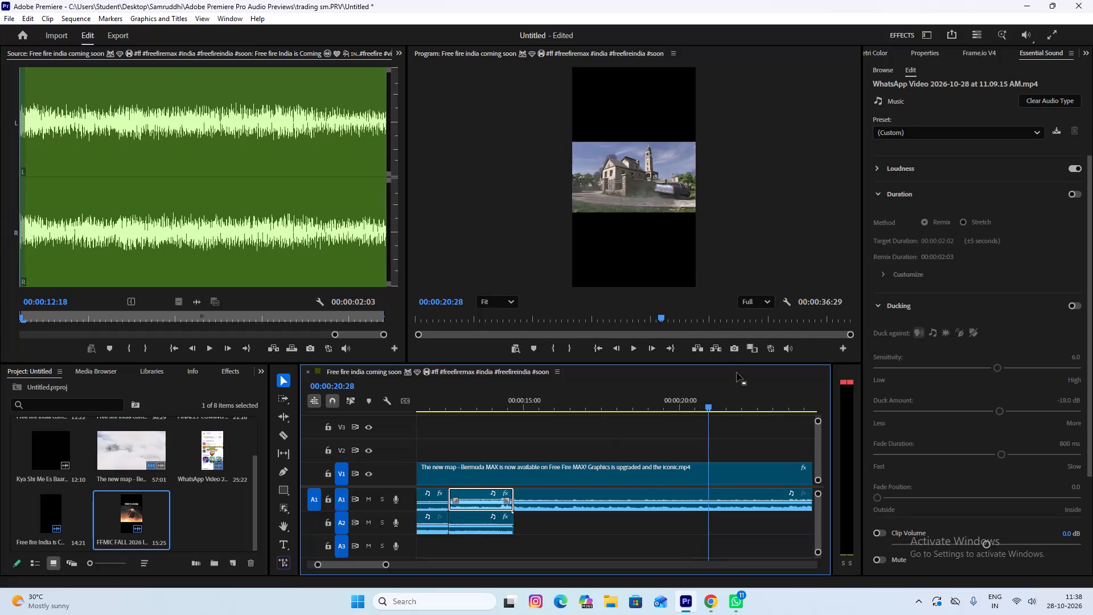
Return the playhead to the very start of the sequence, at 00:00:00:00.
{"action": "left_click_drag", "start_coordinate": [708, 403], "coordinate": [209, 386]}
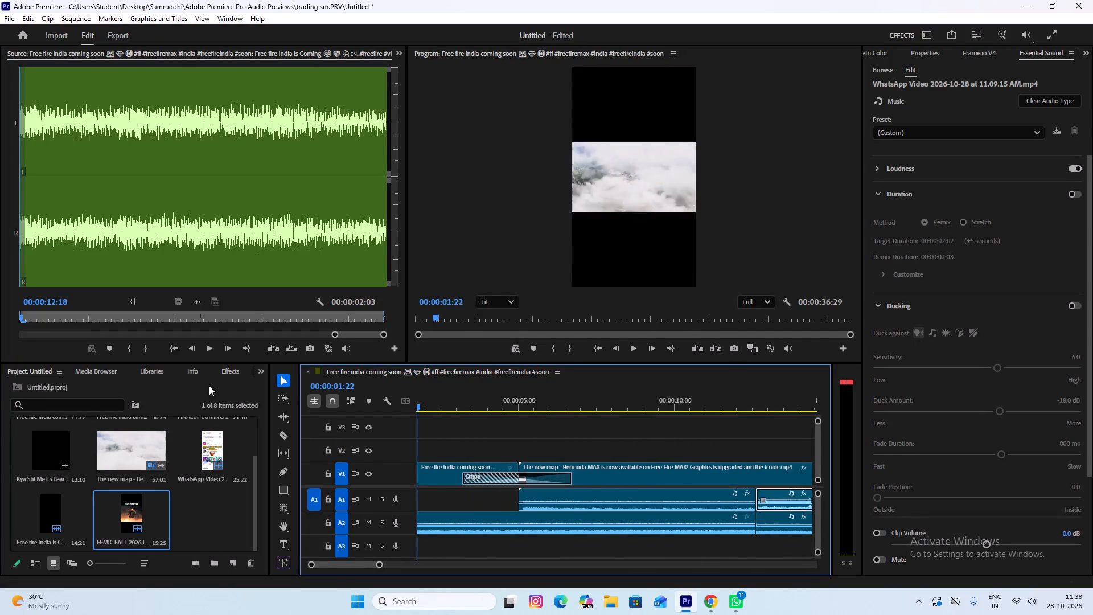
{"action": "left_click_drag", "start_coordinate": [209, 386], "coordinate": [0, 389]}
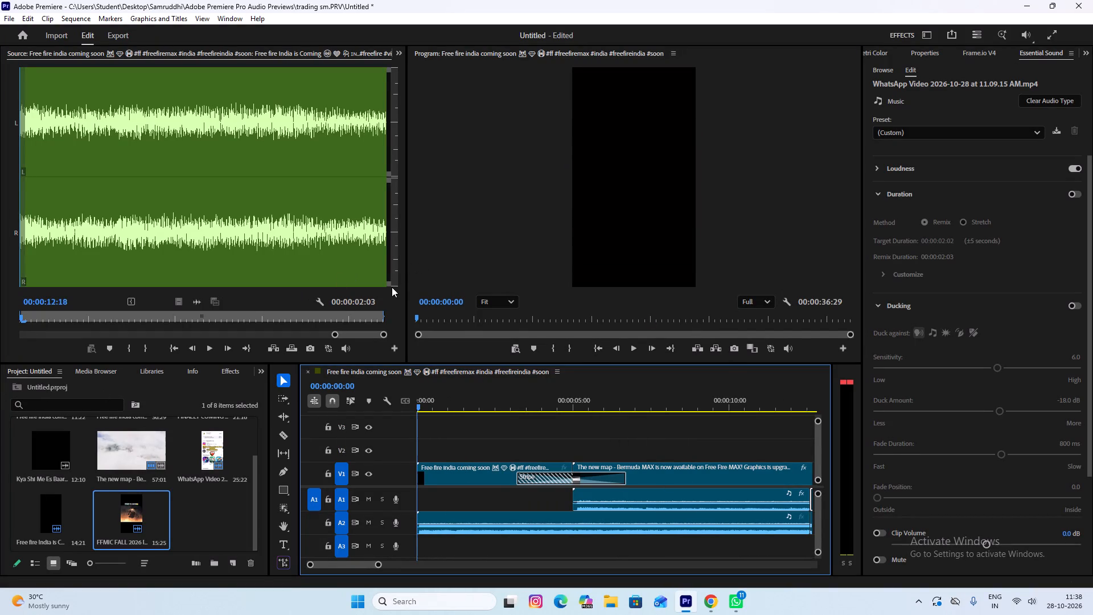
Save the project under the new name "freefire india" in the Downloads folder, as an Adobe Premiere Project file.
{"action": "left_click", "coordinate": [6, 18]}
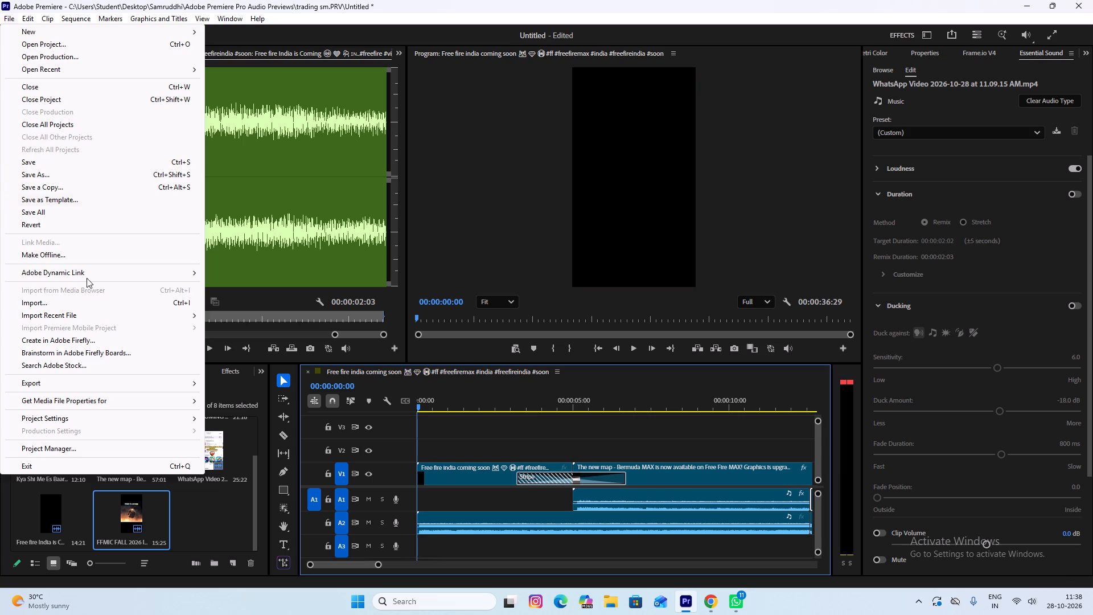
{"action": "left_click", "coordinate": [88, 171]}
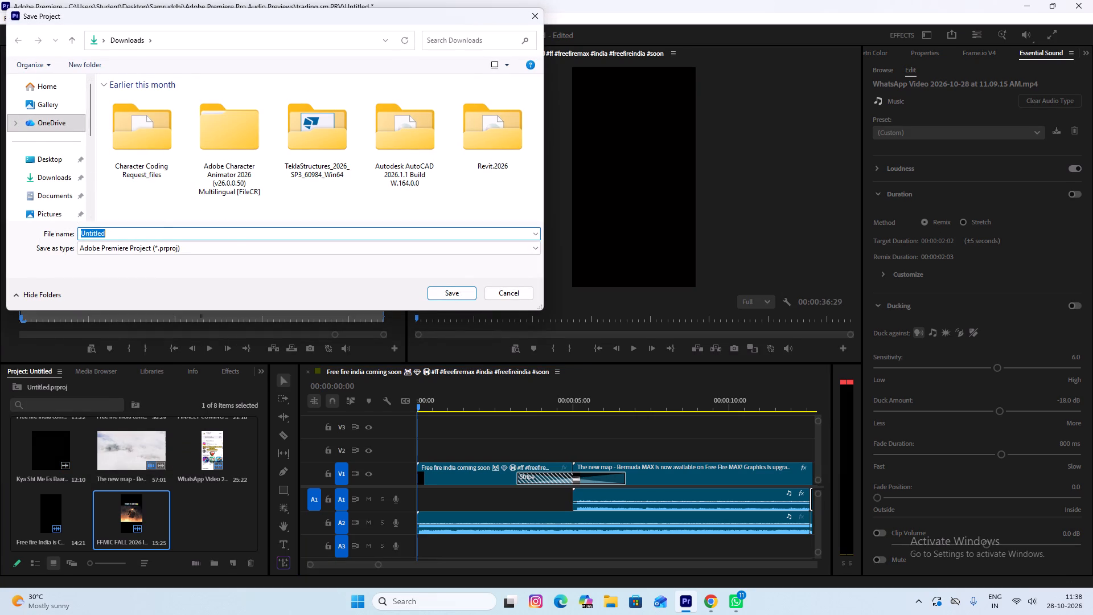
{"action": "scroll", "coordinate": [27, 158], "scroll_direction": "down", "scroll_amount": 3}
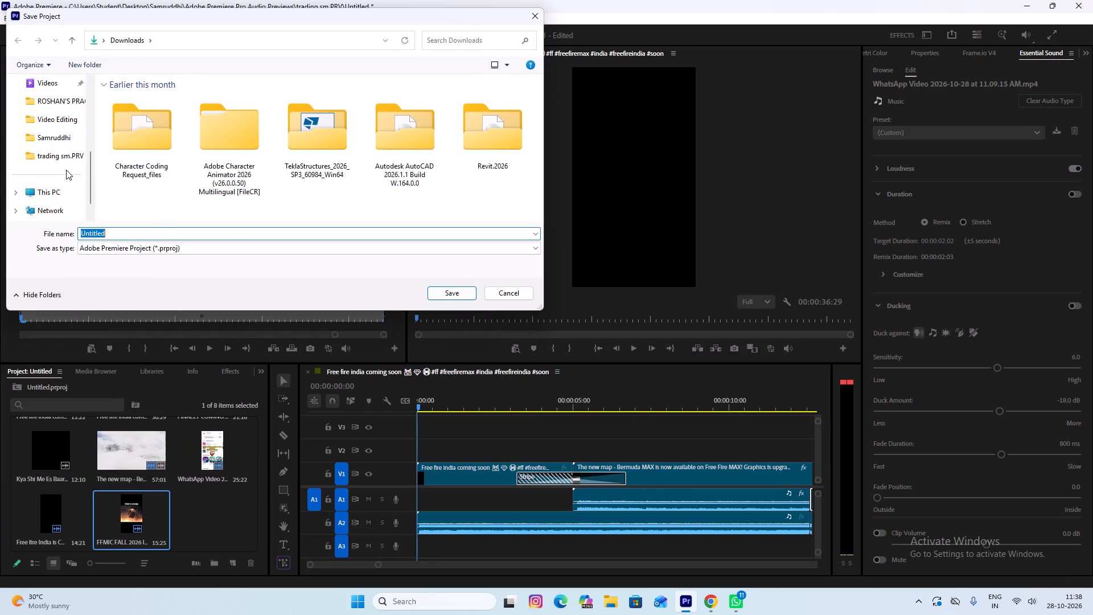
{"action": "scroll", "coordinate": [64, 161], "scroll_direction": "down", "scroll_amount": 2}
{"action": "scroll", "coordinate": [71, 123], "scroll_direction": "up", "scroll_amount": 1}
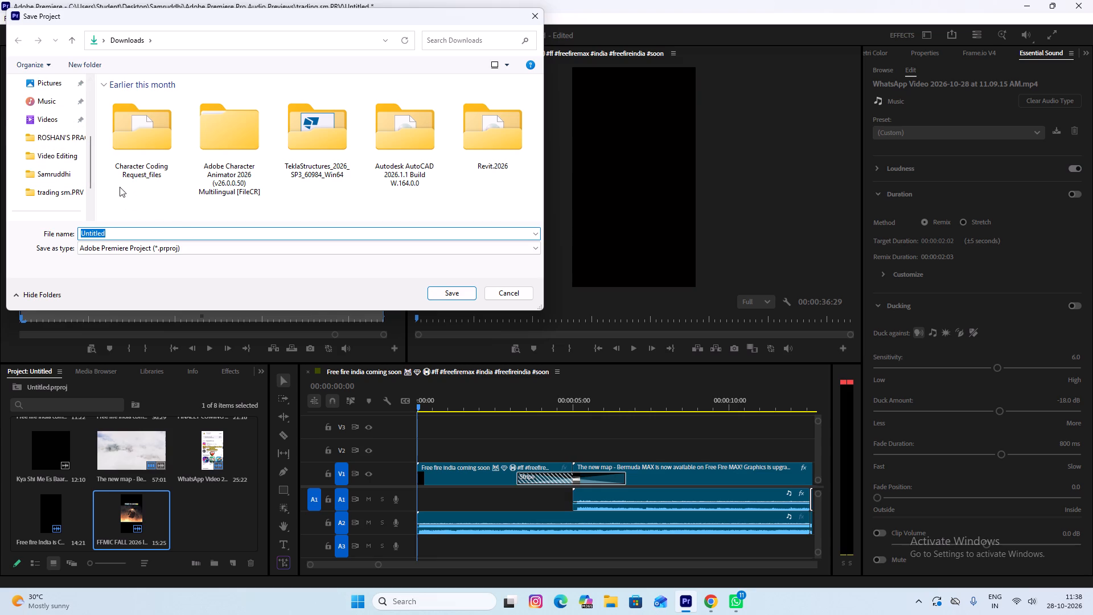
{"action": "key", "text": "BackSpace"}
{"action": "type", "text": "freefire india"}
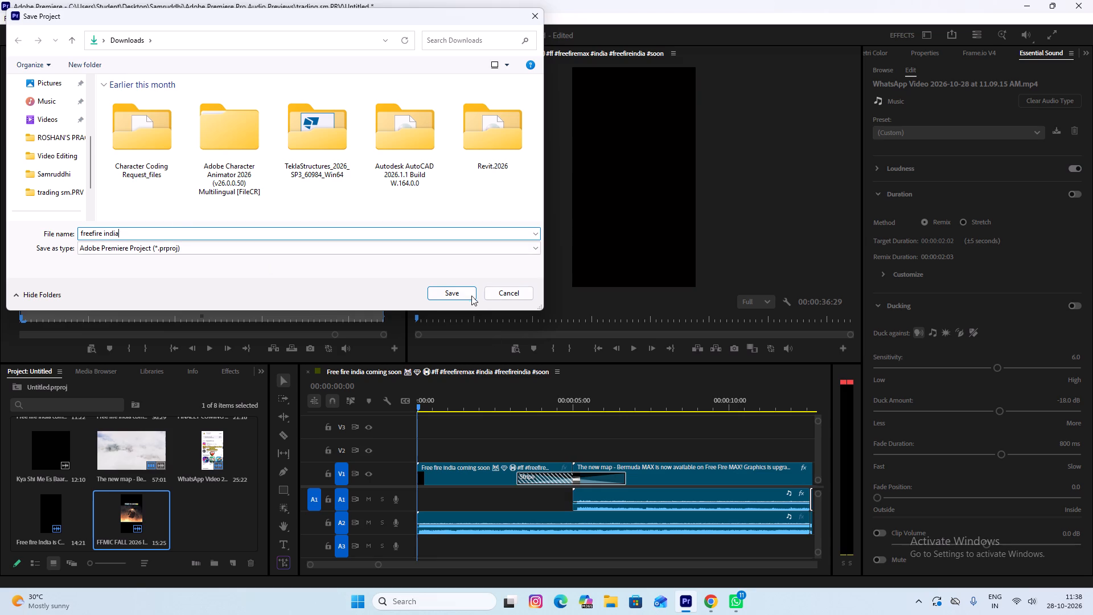
{"action": "left_click", "coordinate": [467, 294]}
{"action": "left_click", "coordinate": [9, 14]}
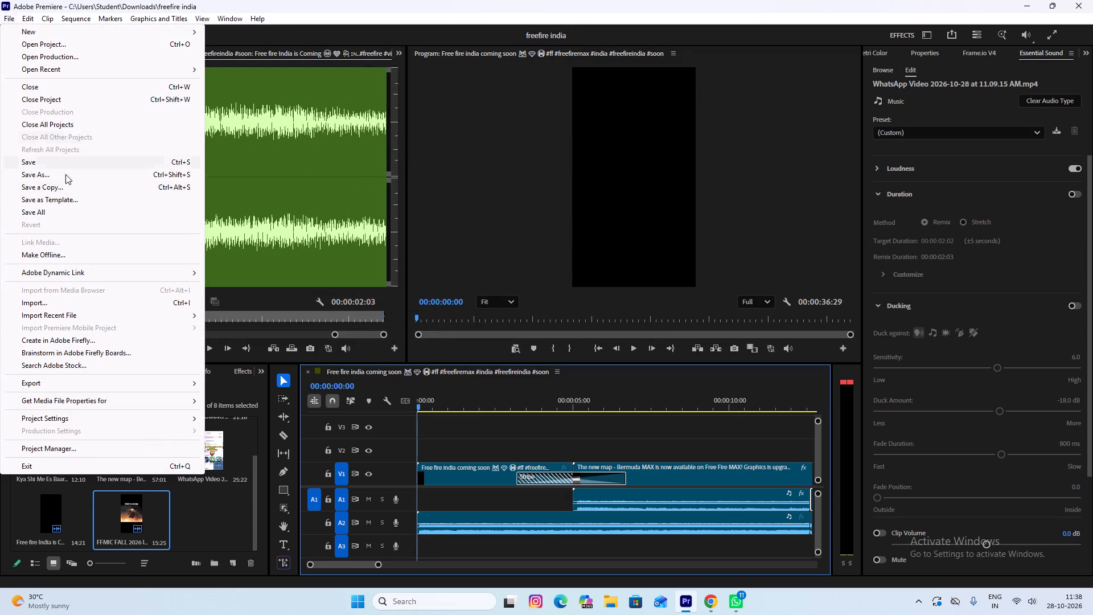
In the sequence's export settings, name the output file "freee fire india" and set its location to the OneDrive folder.
{"action": "left_click", "coordinate": [72, 380]}
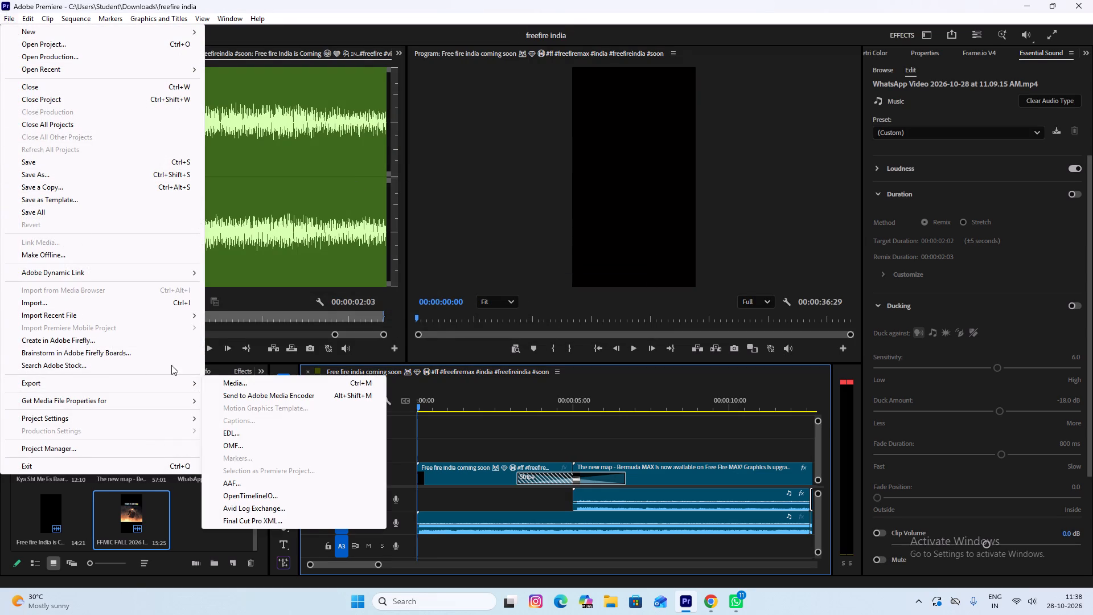
{"action": "left_click", "coordinate": [450, 198]}
{"action": "left_click", "coordinate": [107, 33]}
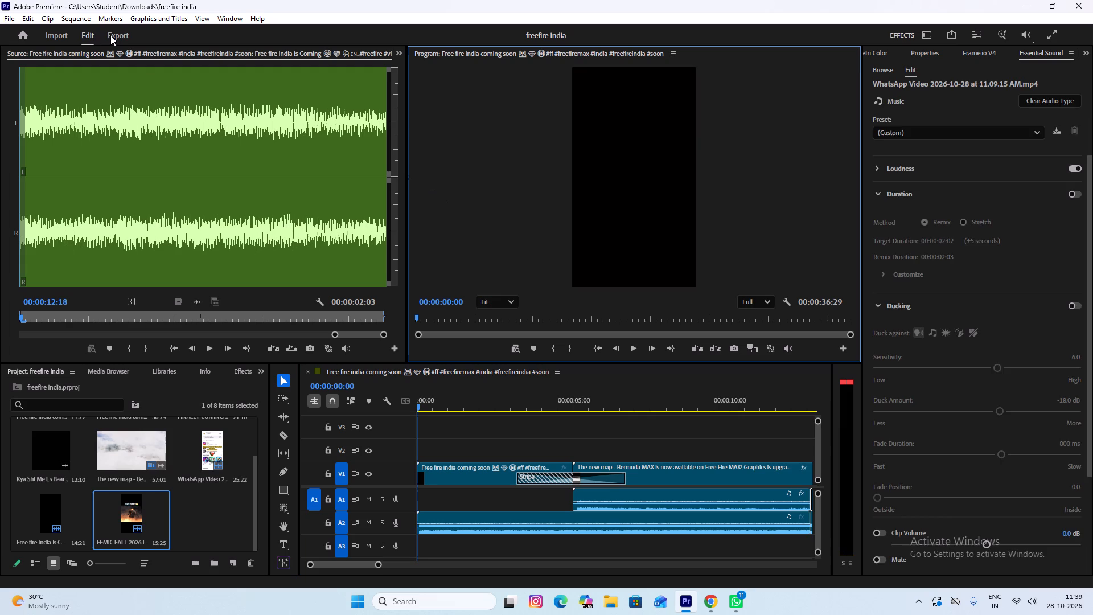
{"action": "left_click", "coordinate": [110, 35]}
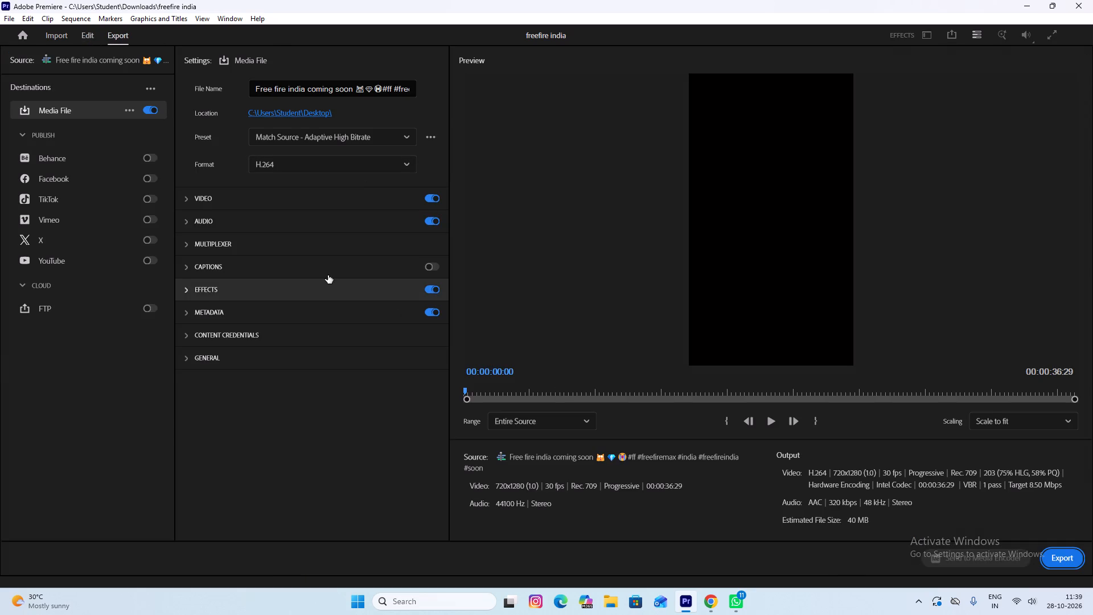
{"action": "left_click", "coordinate": [326, 112]}
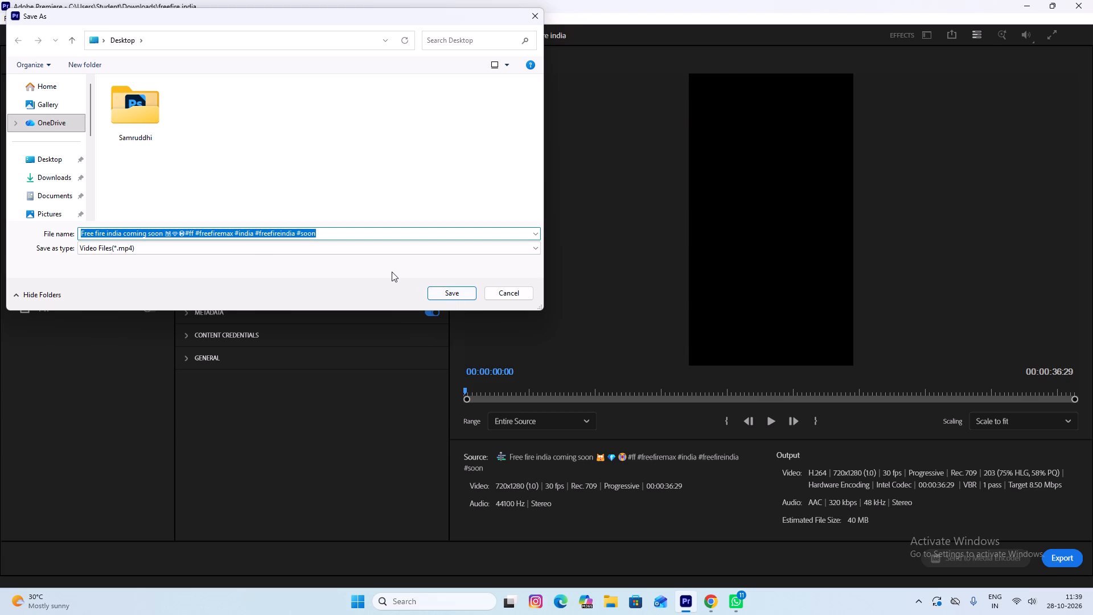
{"action": "key", "text": "BackSpace"}
{"action": "type", "text": "freee fire india"}
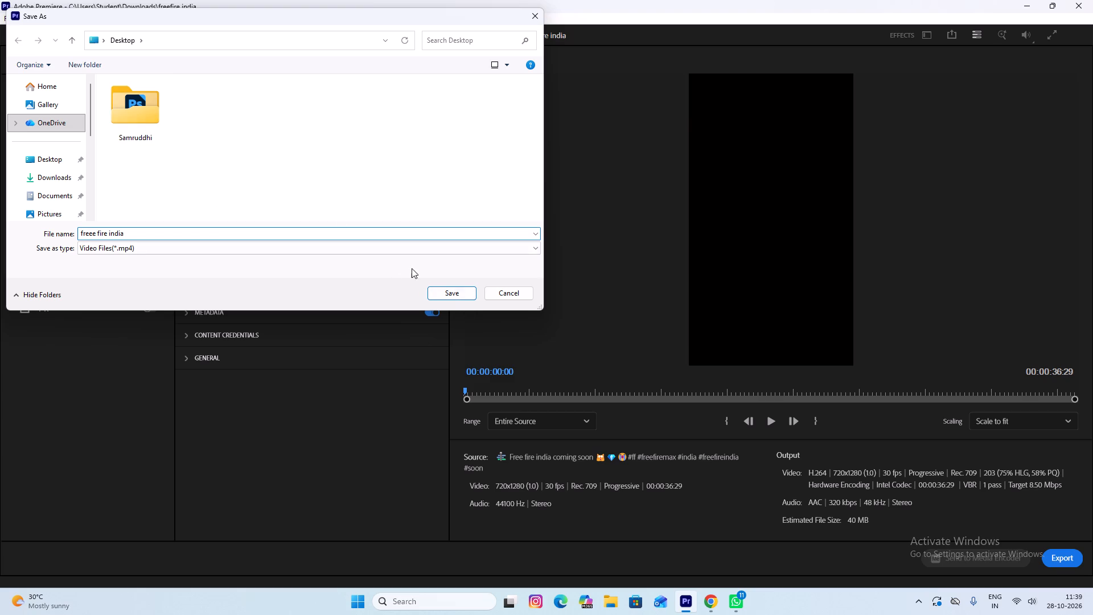
{"action": "scroll", "coordinate": [70, 169], "scroll_direction": "down", "scroll_amount": 1}
{"action": "left_click", "coordinate": [44, 105]}
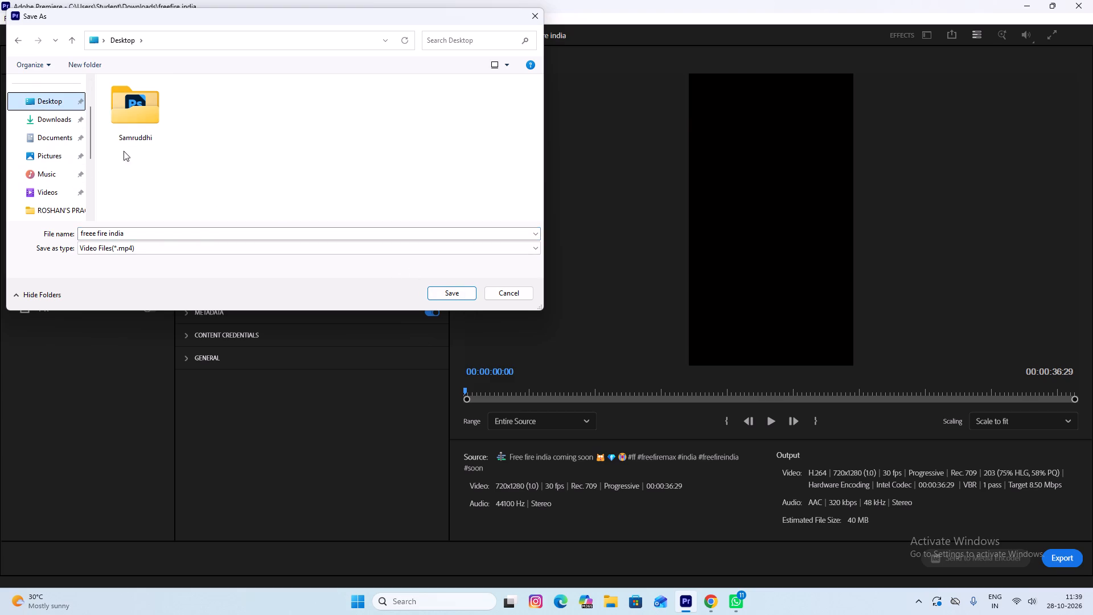
{"action": "double_click", "coordinate": [39, 96]}
{"action": "scroll", "coordinate": [75, 120], "scroll_direction": "up", "scroll_amount": 2}
{"action": "left_click", "coordinate": [75, 120]}
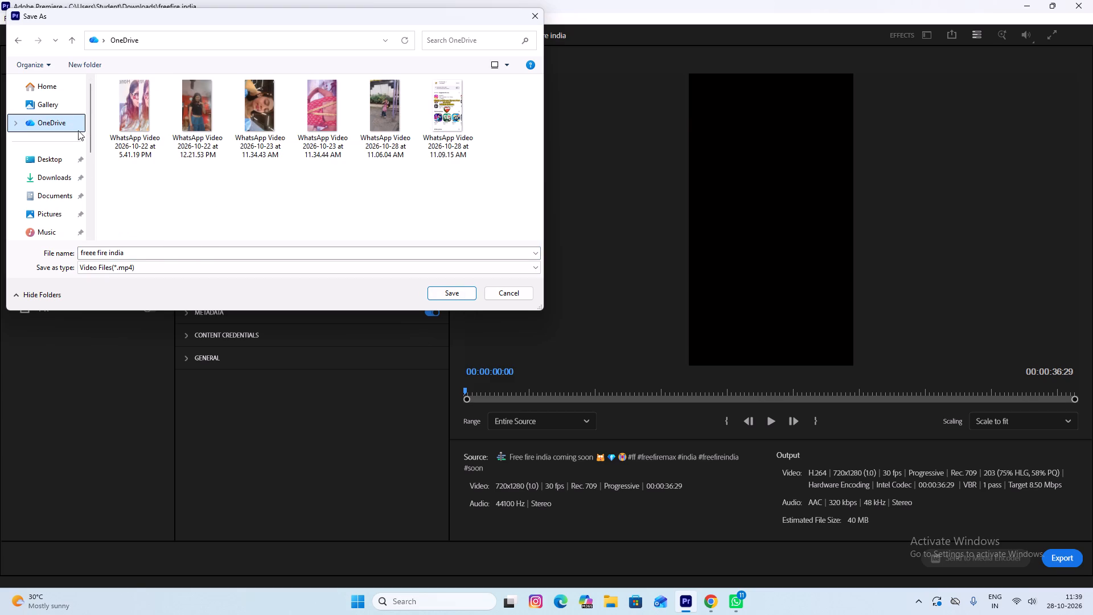
{"action": "left_click", "coordinate": [466, 292]}
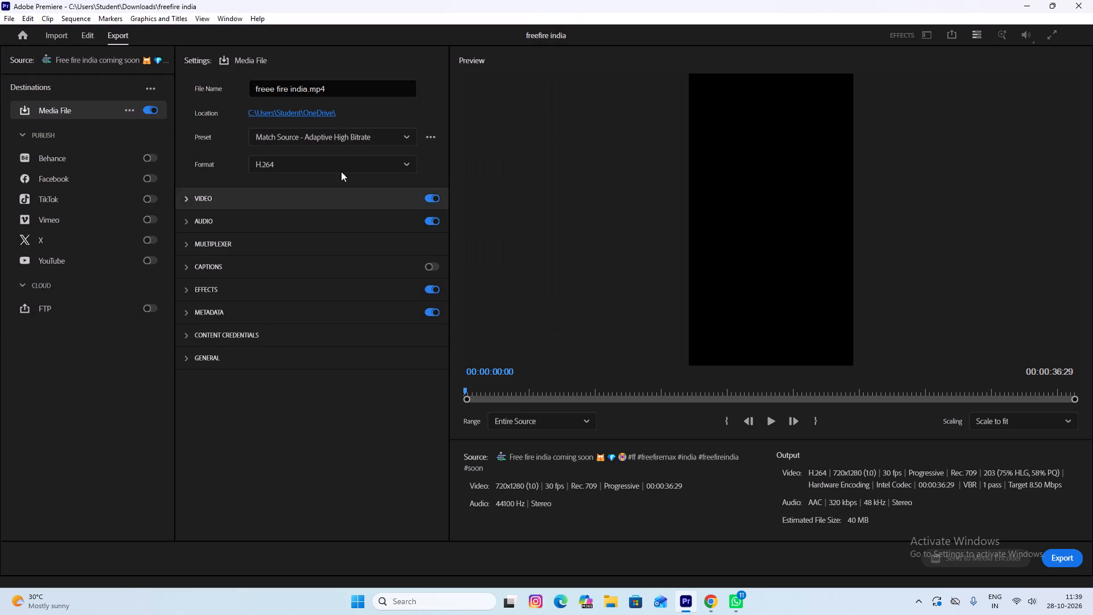
Export the entire sequence as an H.264 video with the Match Source - Adaptive High Bitrate preset.
{"action": "left_click", "coordinate": [1069, 560]}
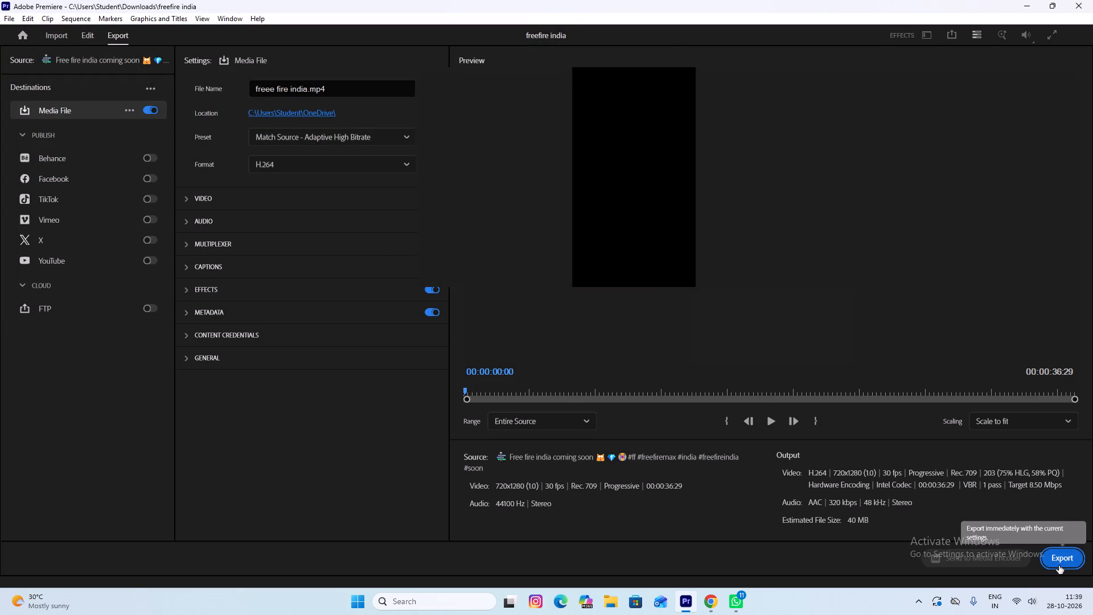
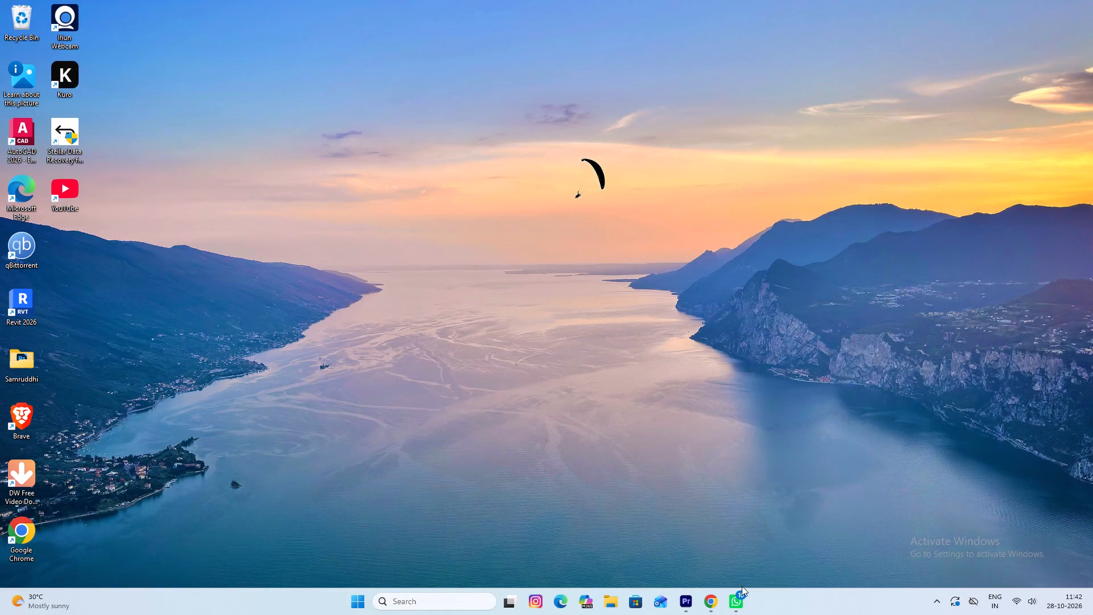
Switch to WhatsApp from the desktop.
{"action": "left_click", "coordinate": [734, 609]}
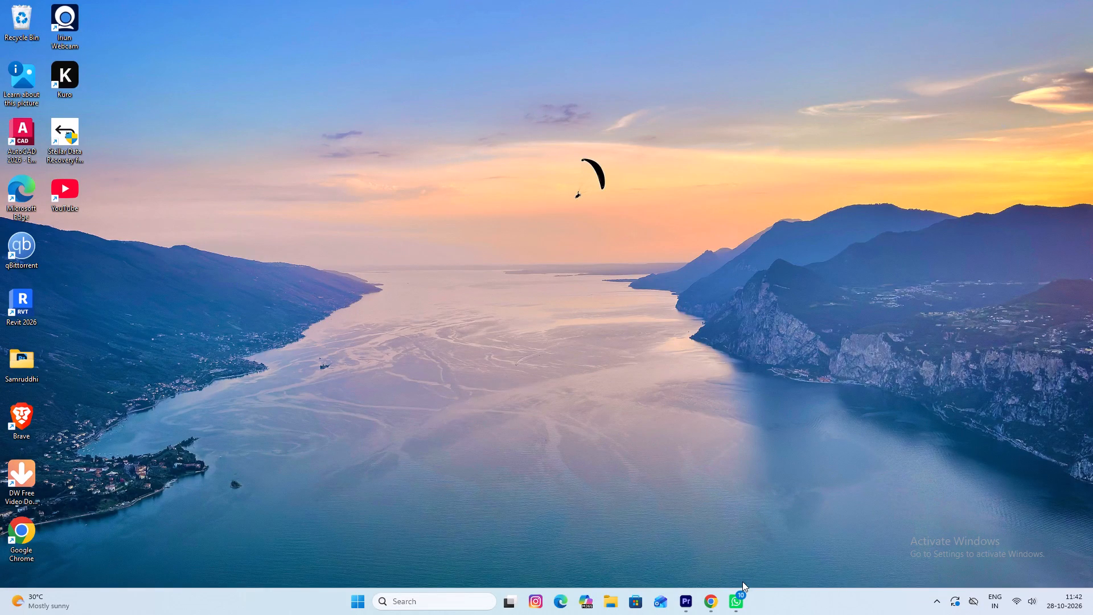
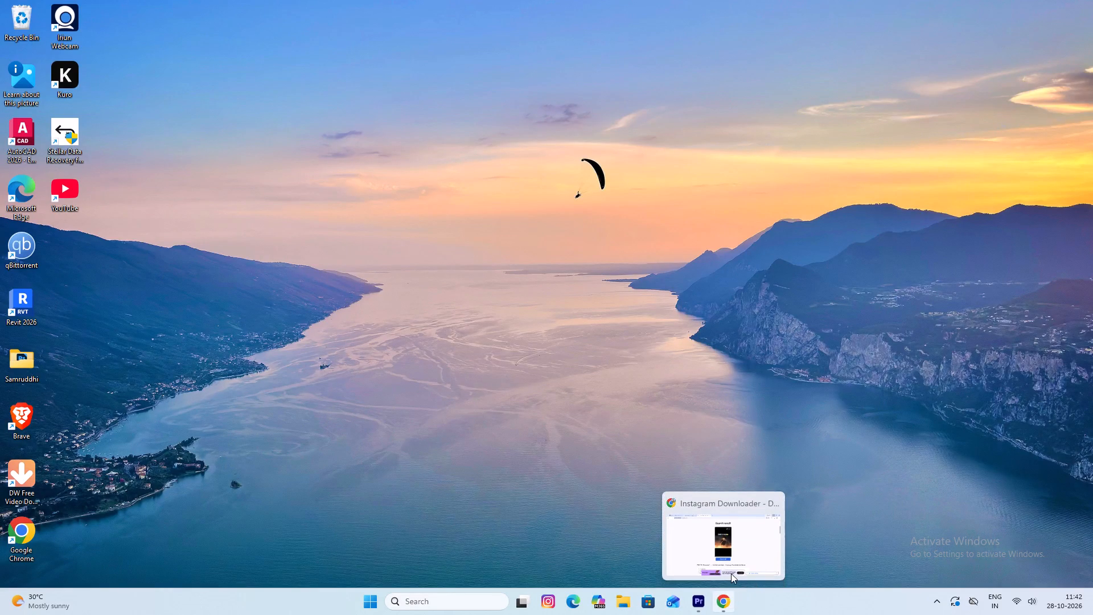
Close the Chrome window showing the Instagram Downloader page and exit Premiere.
{"action": "left_click", "coordinate": [768, 503]}
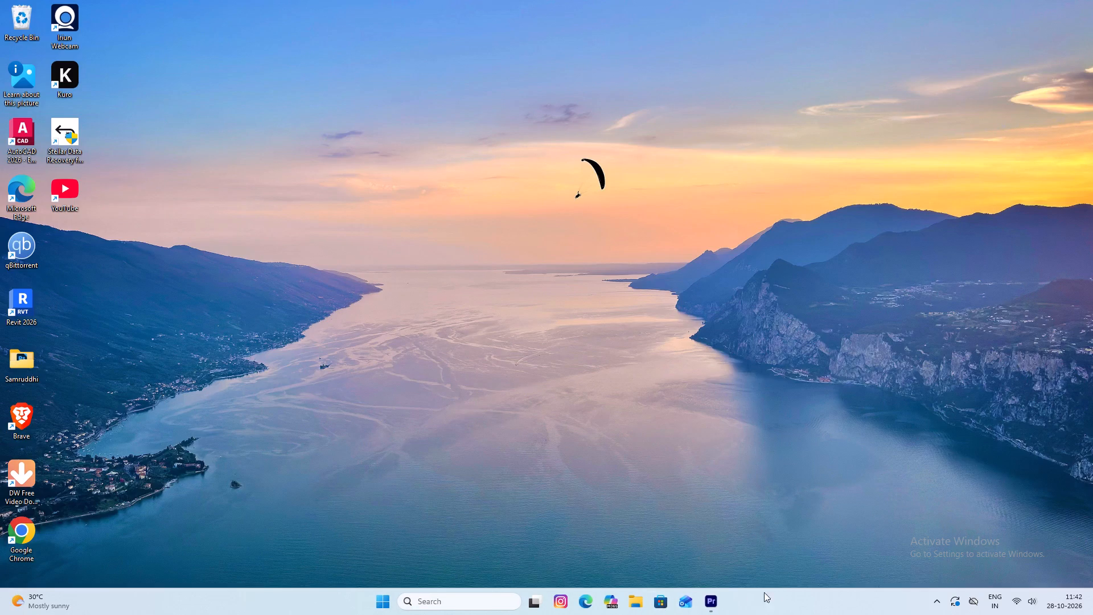
{"action": "left_click", "coordinate": [713, 594]}
{"action": "left_click", "coordinate": [1092, 0]}
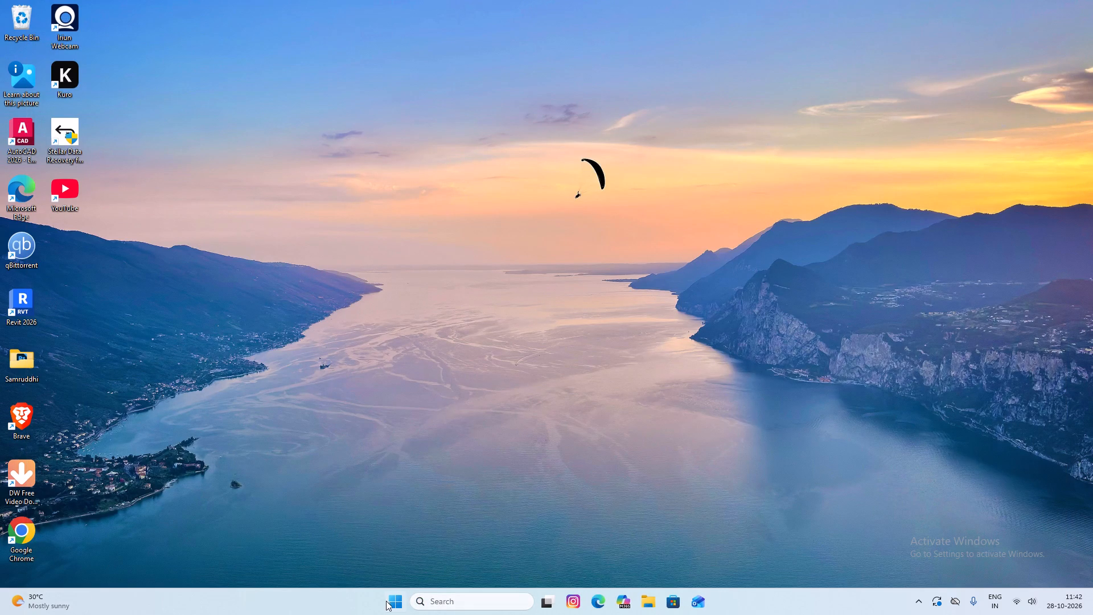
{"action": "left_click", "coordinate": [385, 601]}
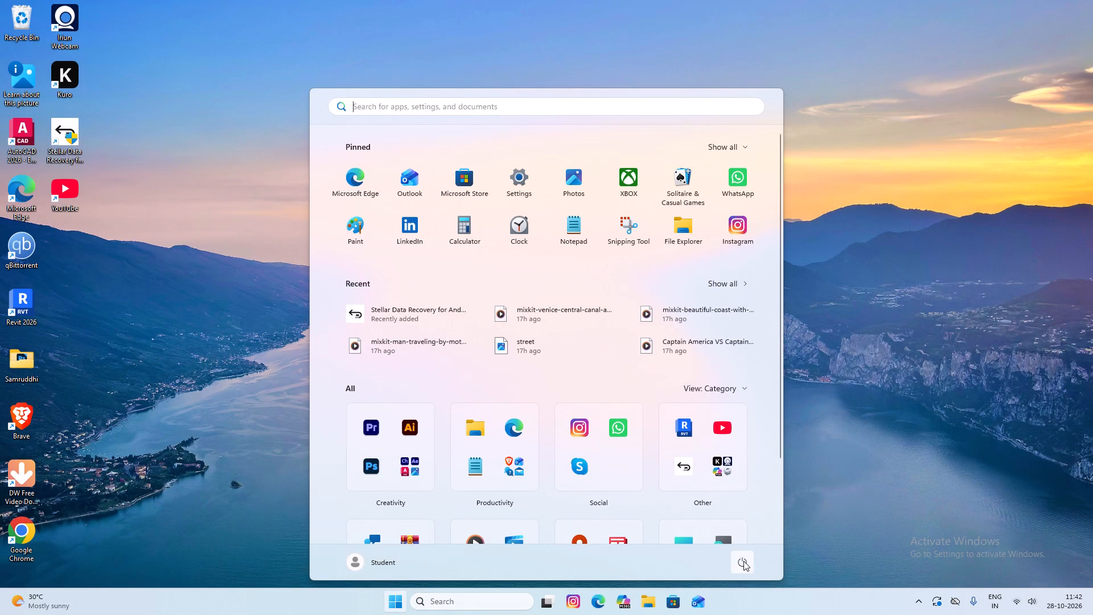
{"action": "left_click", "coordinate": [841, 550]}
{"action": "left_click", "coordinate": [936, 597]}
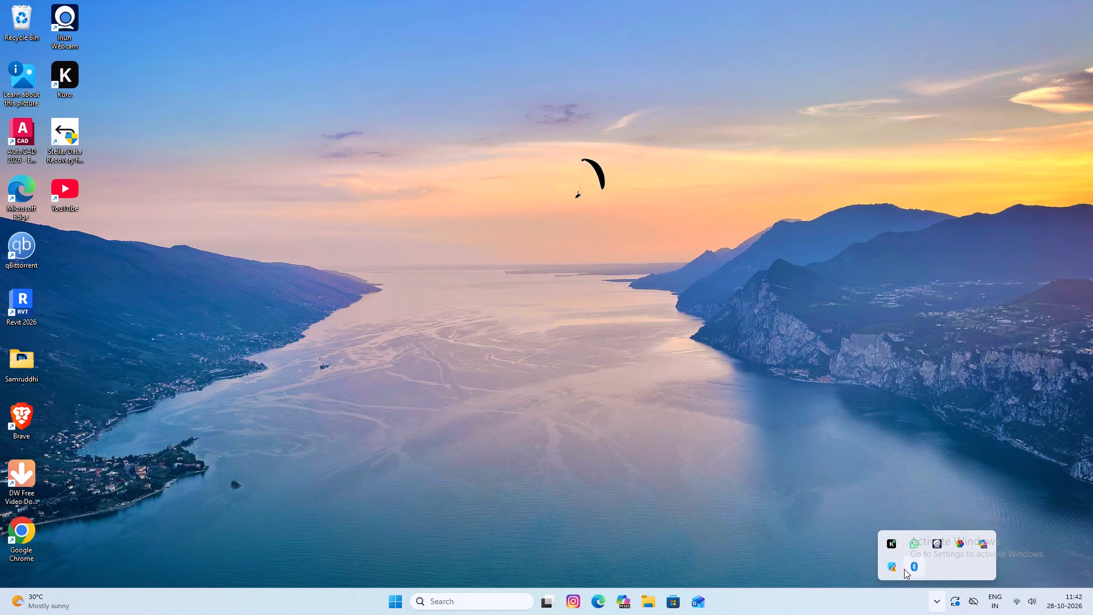
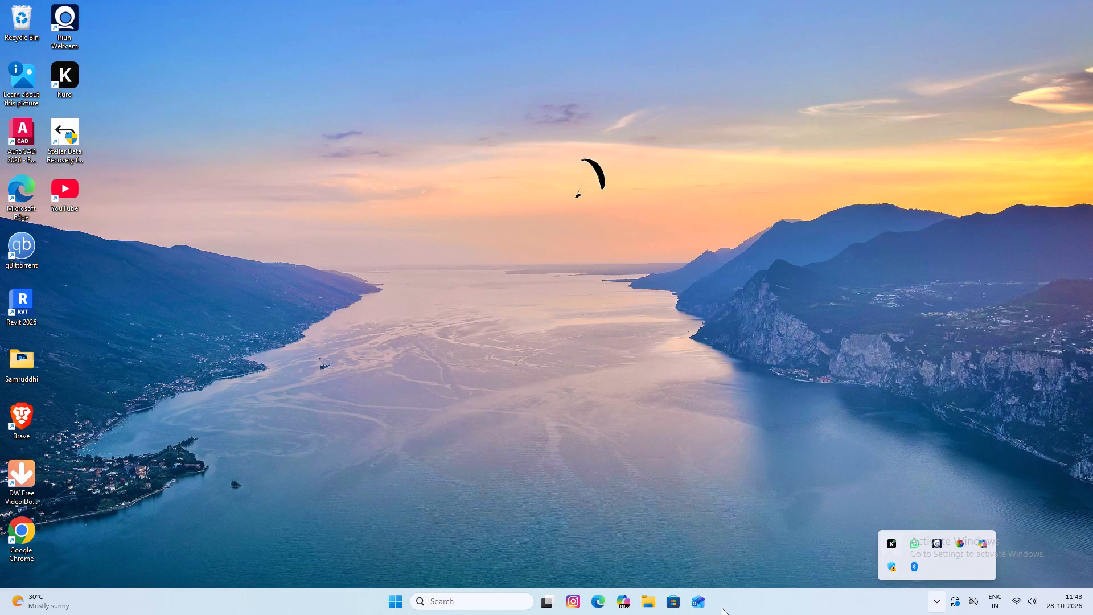
Dismiss the hidden tray icons and open the computer's power options for locking, sleeping, shutting down or restarting.
{"action": "left_click", "coordinate": [706, 543]}
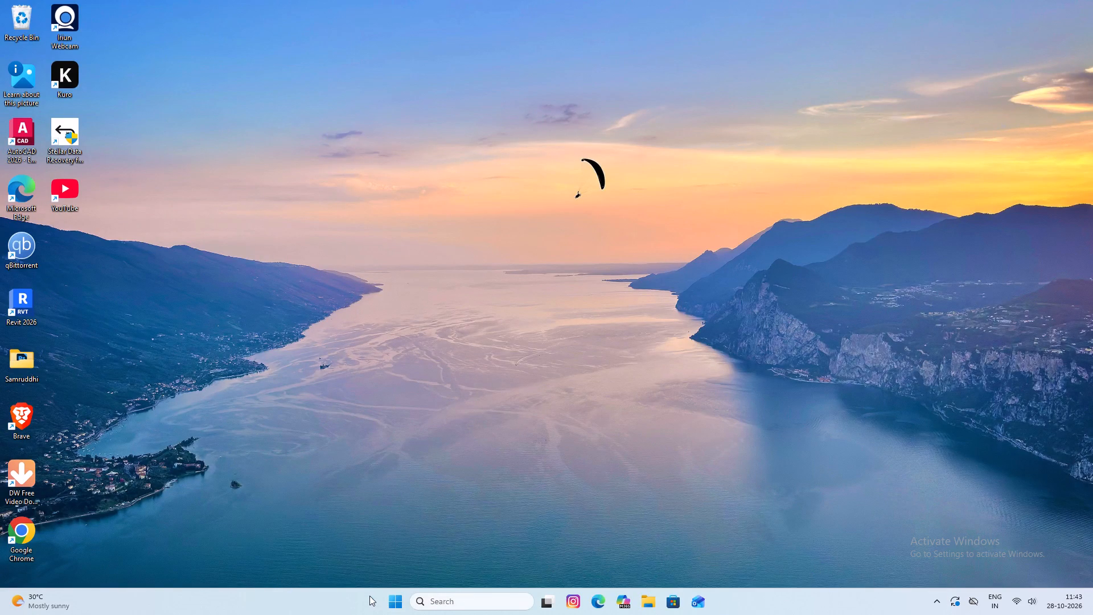
{"action": "left_click", "coordinate": [390, 602]}
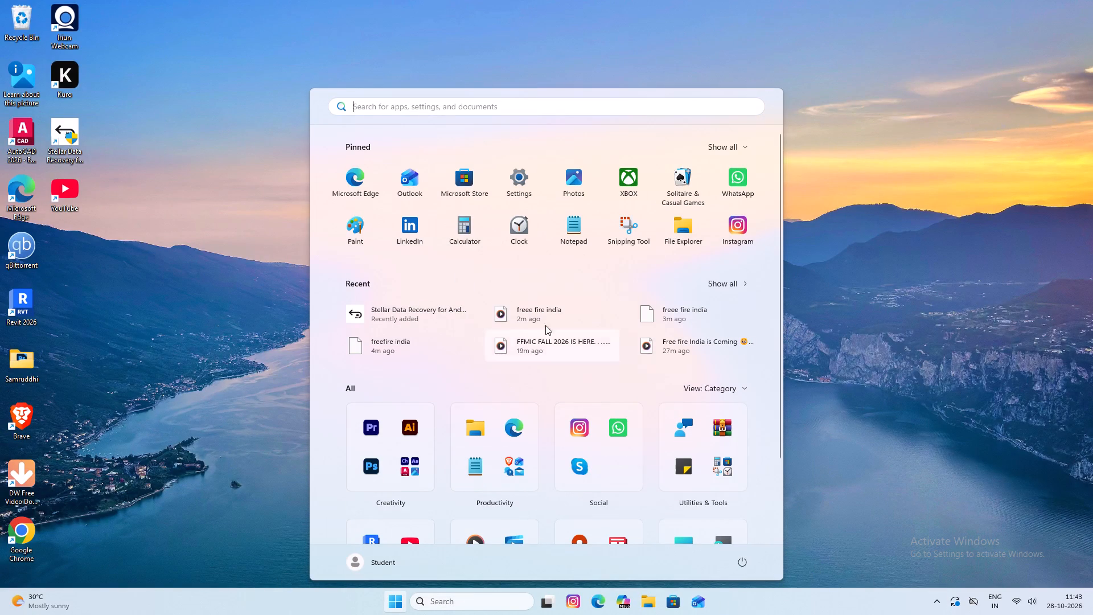
{"action": "left_click", "coordinate": [754, 560]}
{"action": "left_click", "coordinate": [747, 560]}
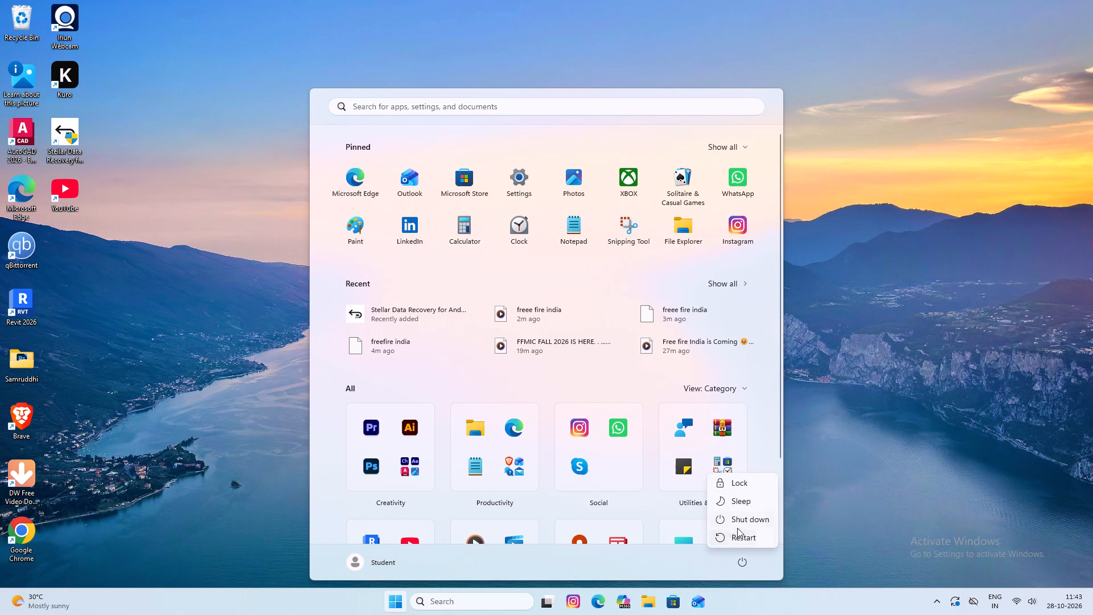